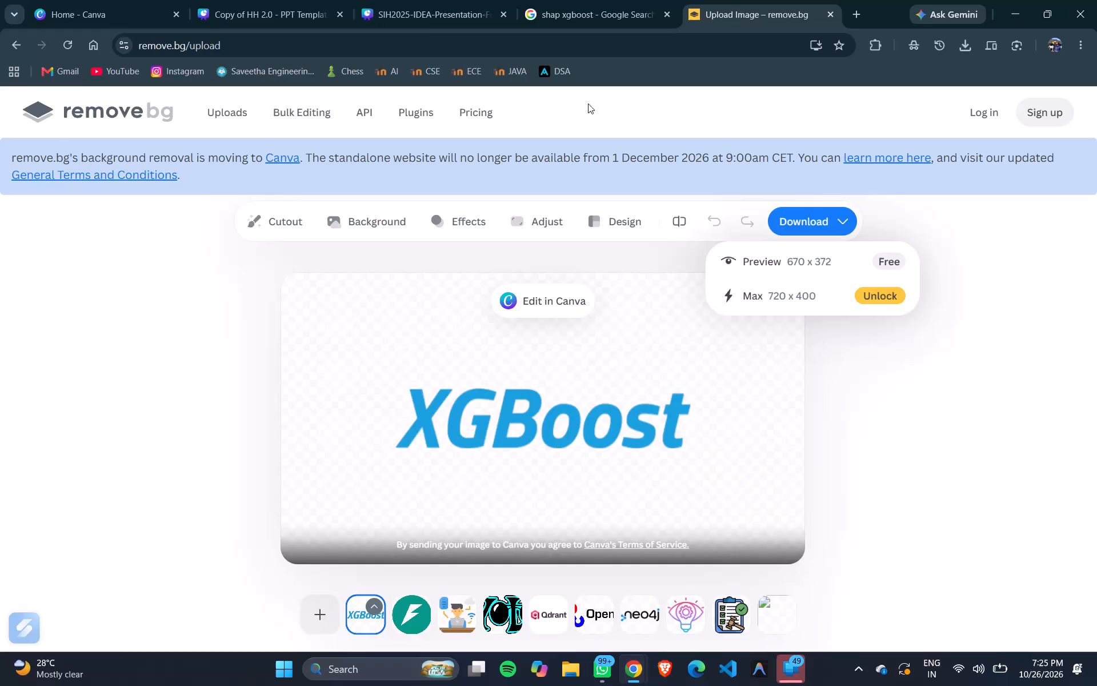
Switch to the SIH2025 Canva presentation and delete the oversized stray text covering the technical approach diagram on slide 3.
click(432, 13)
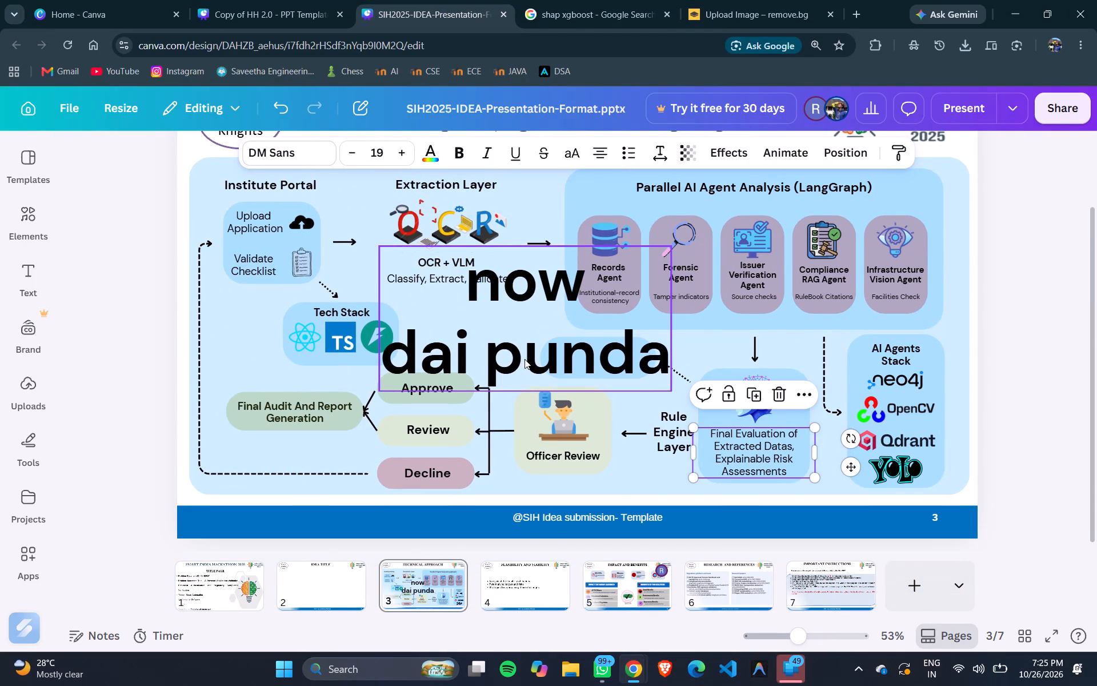
click(728, 597)
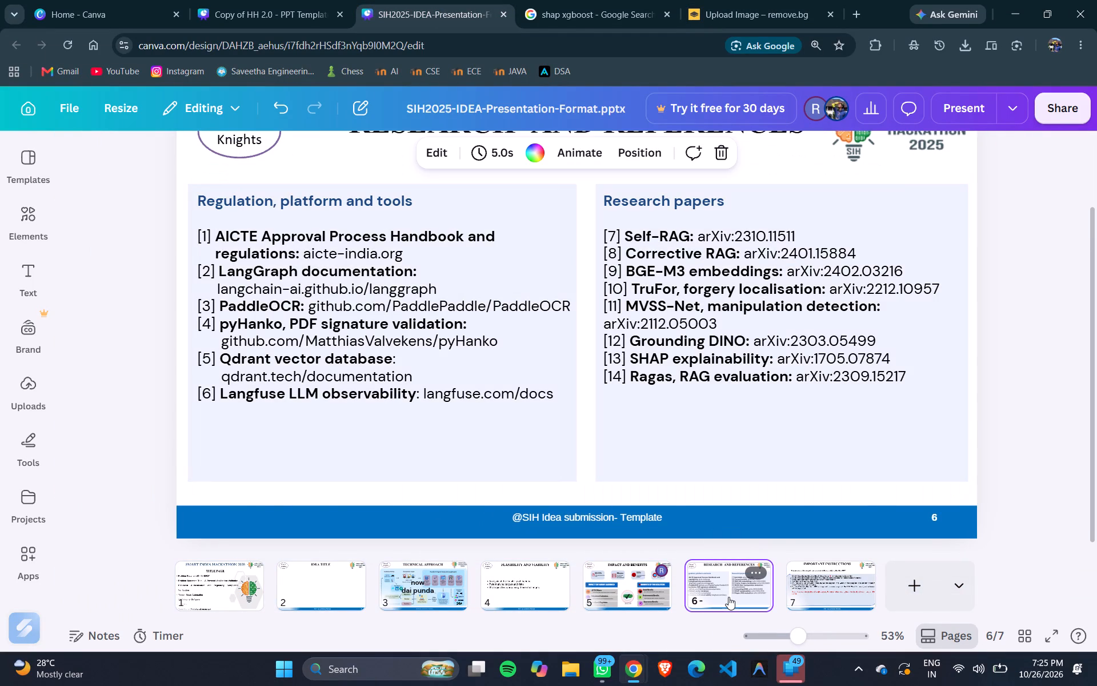
click(652, 598)
click(453, 587)
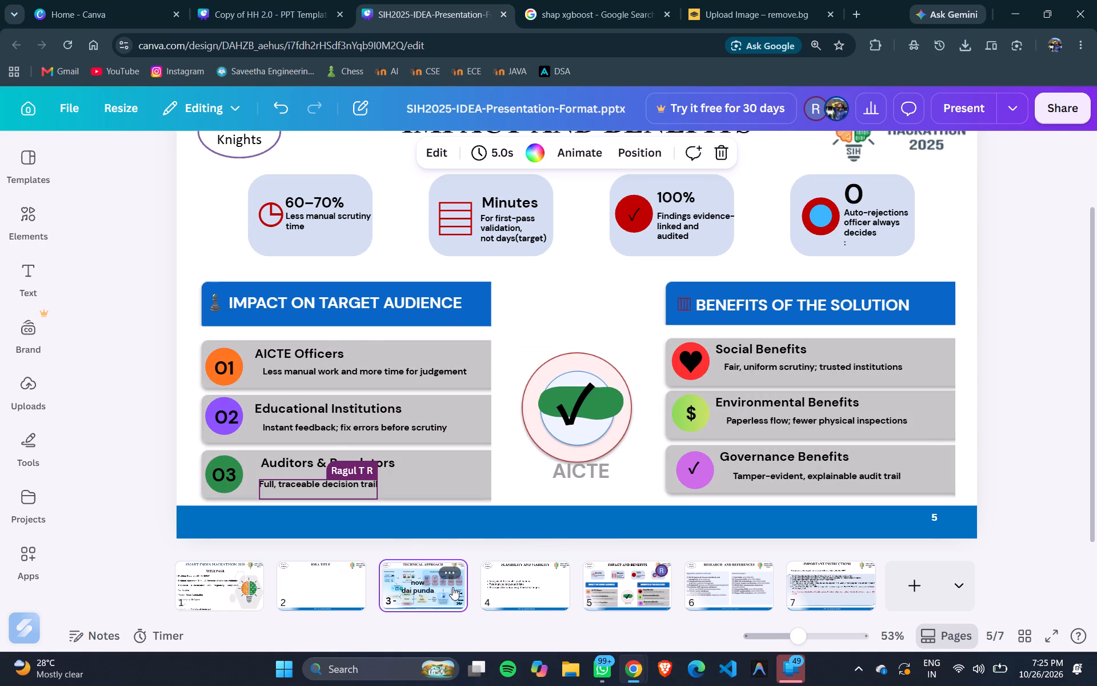
double_click(512, 369)
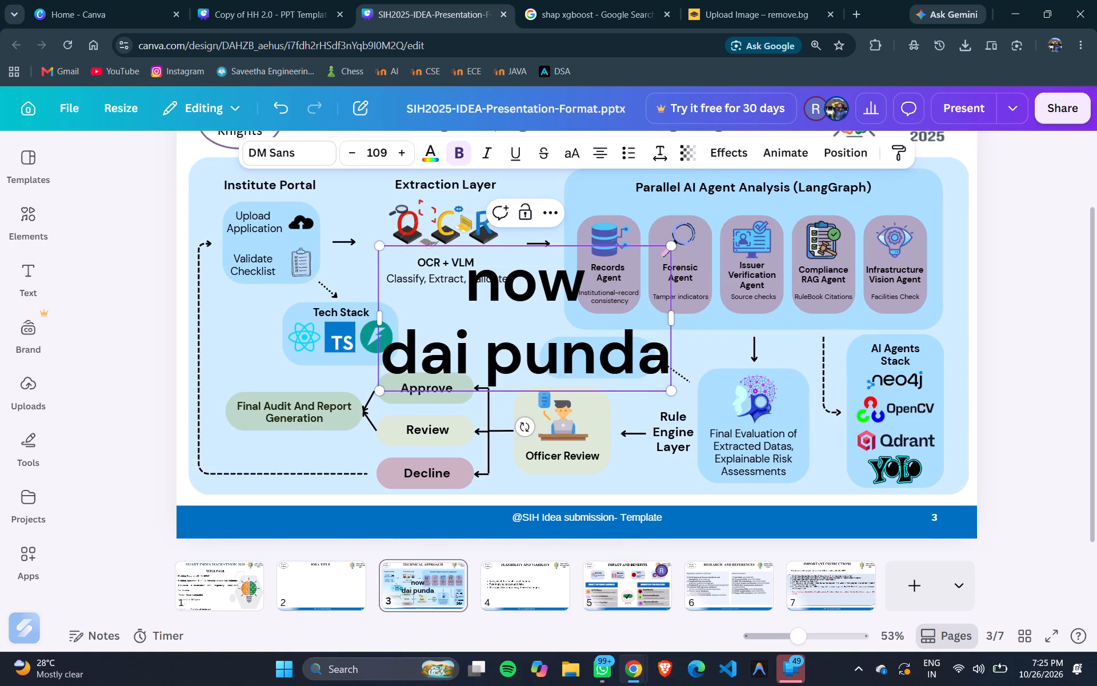
click(669, 388)
key(Delete)
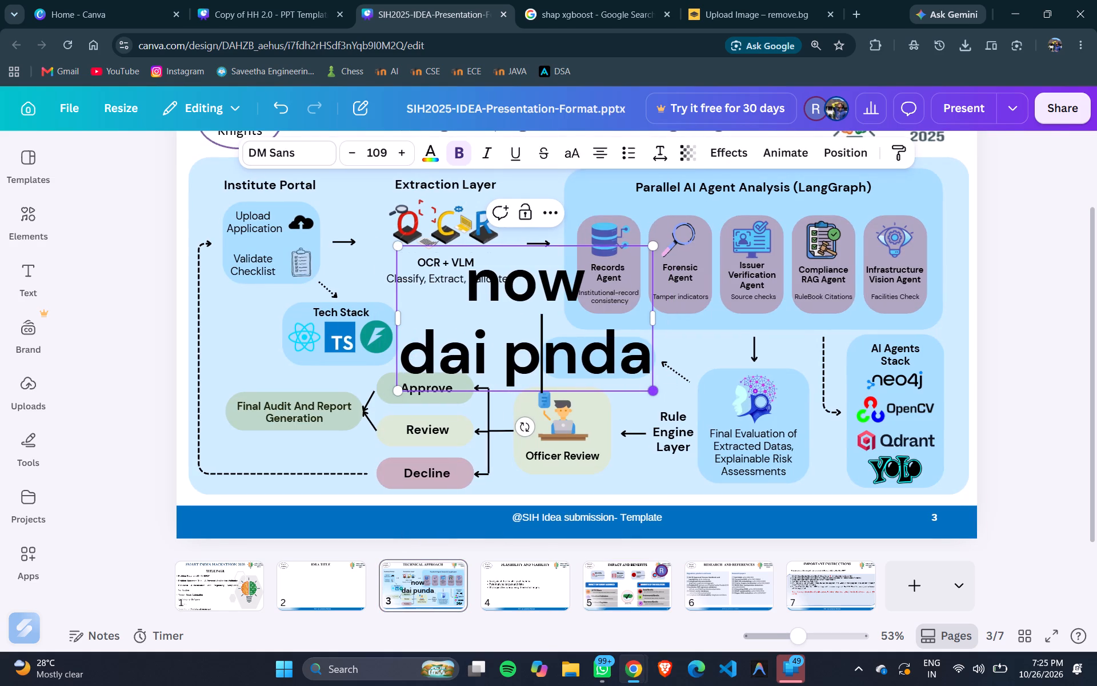
click(151, 326)
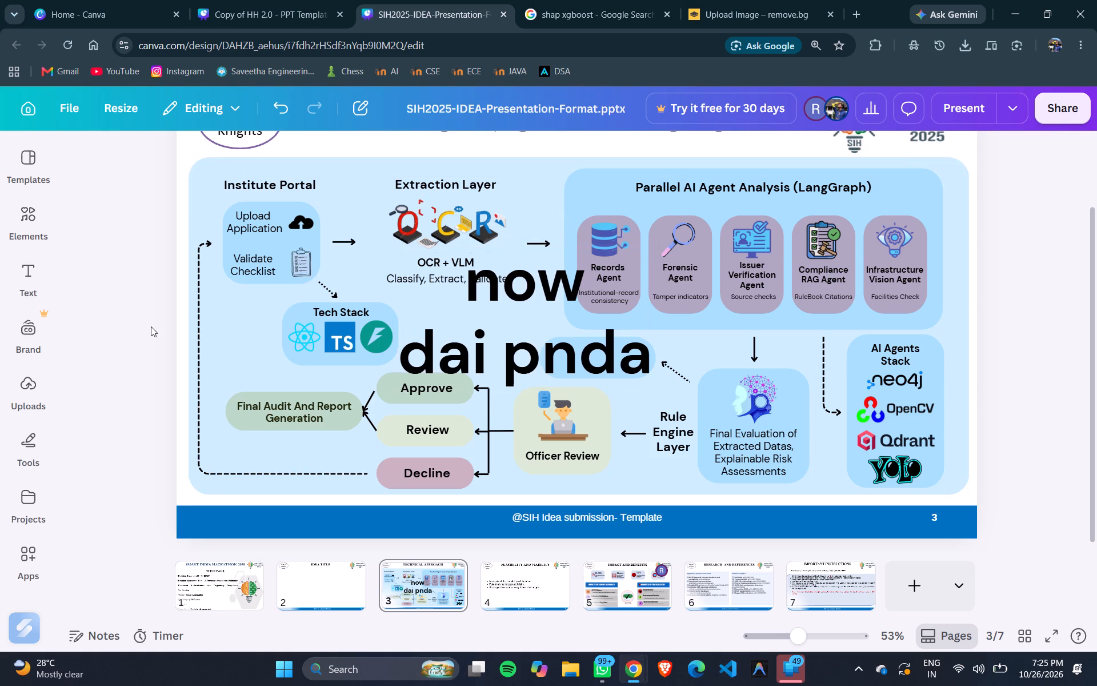
click(639, 346)
key(Delete)
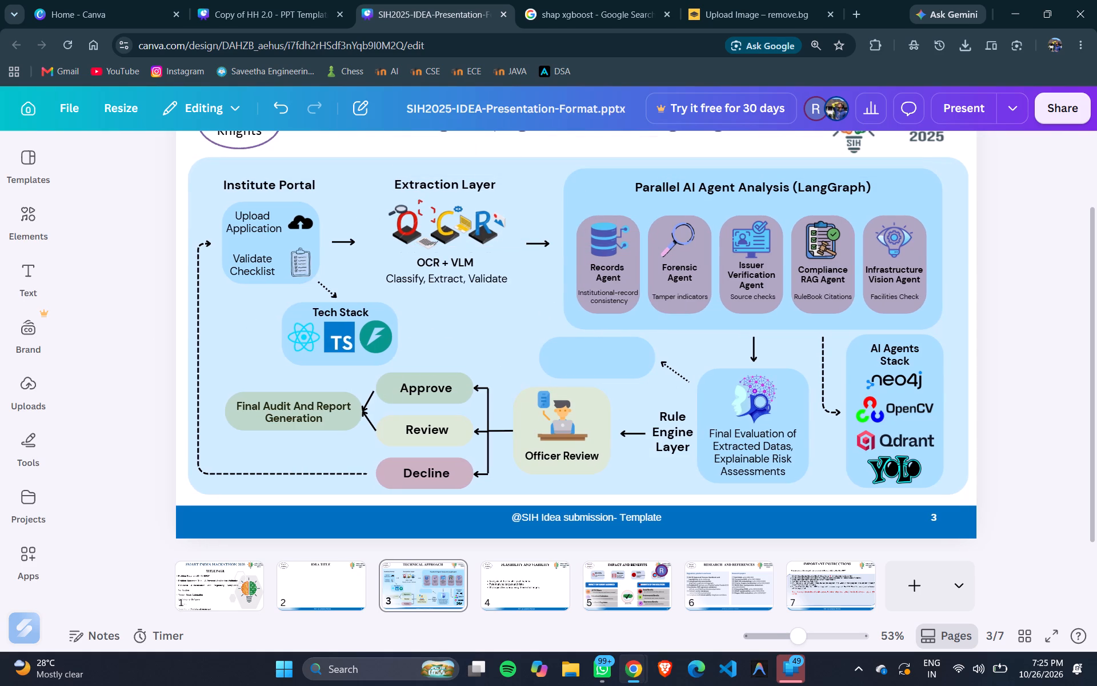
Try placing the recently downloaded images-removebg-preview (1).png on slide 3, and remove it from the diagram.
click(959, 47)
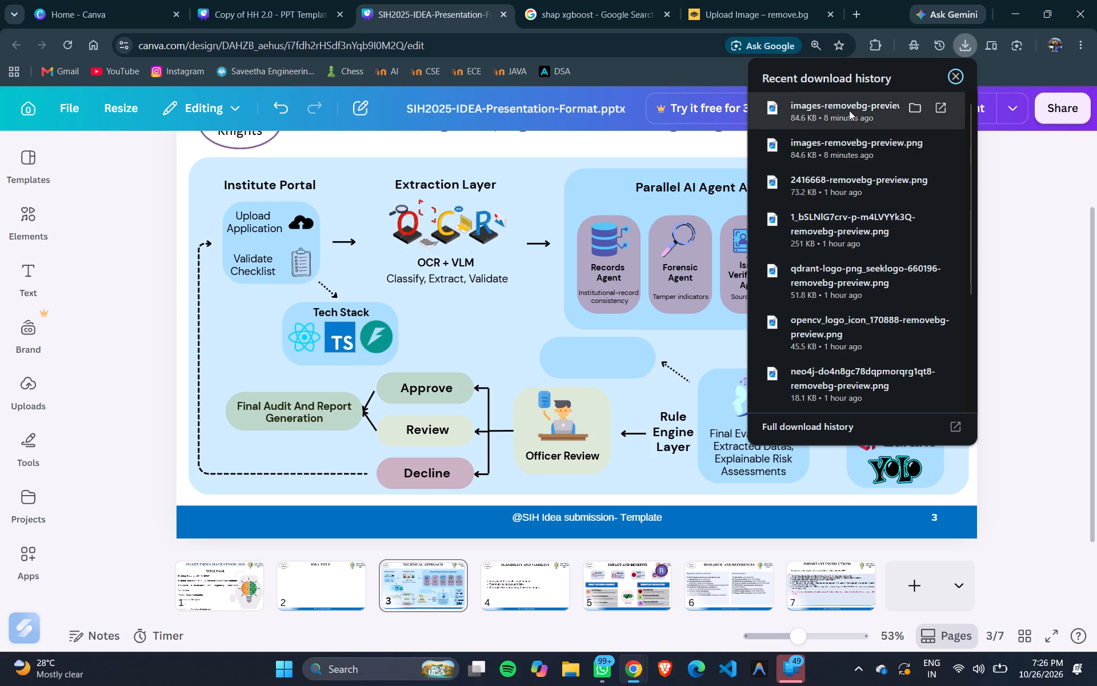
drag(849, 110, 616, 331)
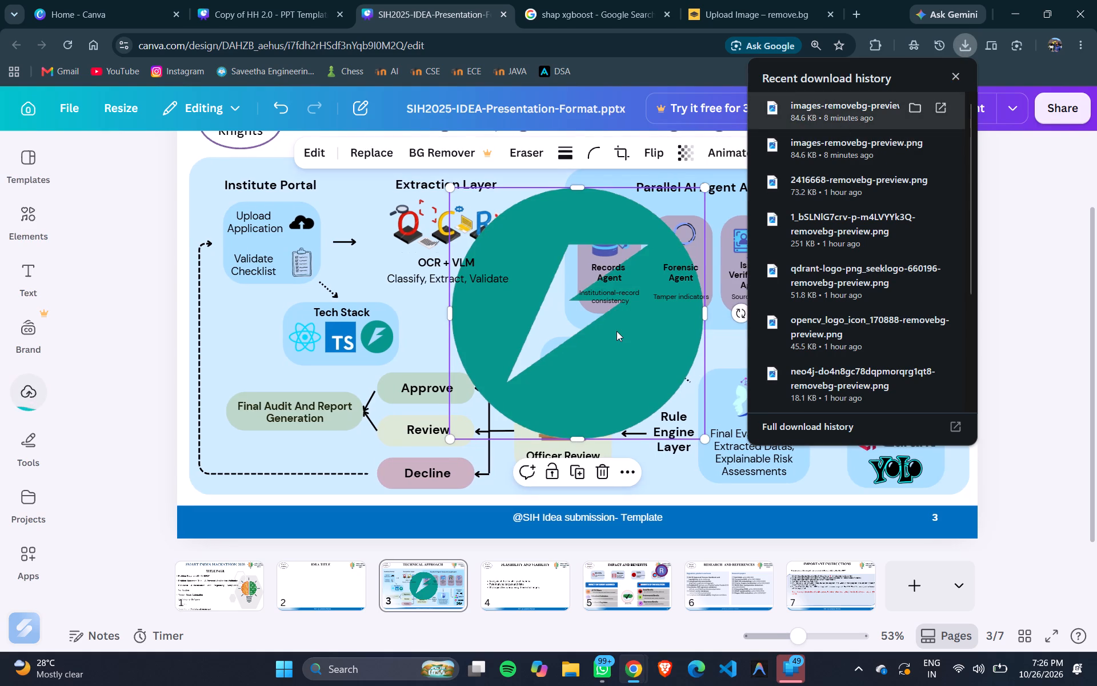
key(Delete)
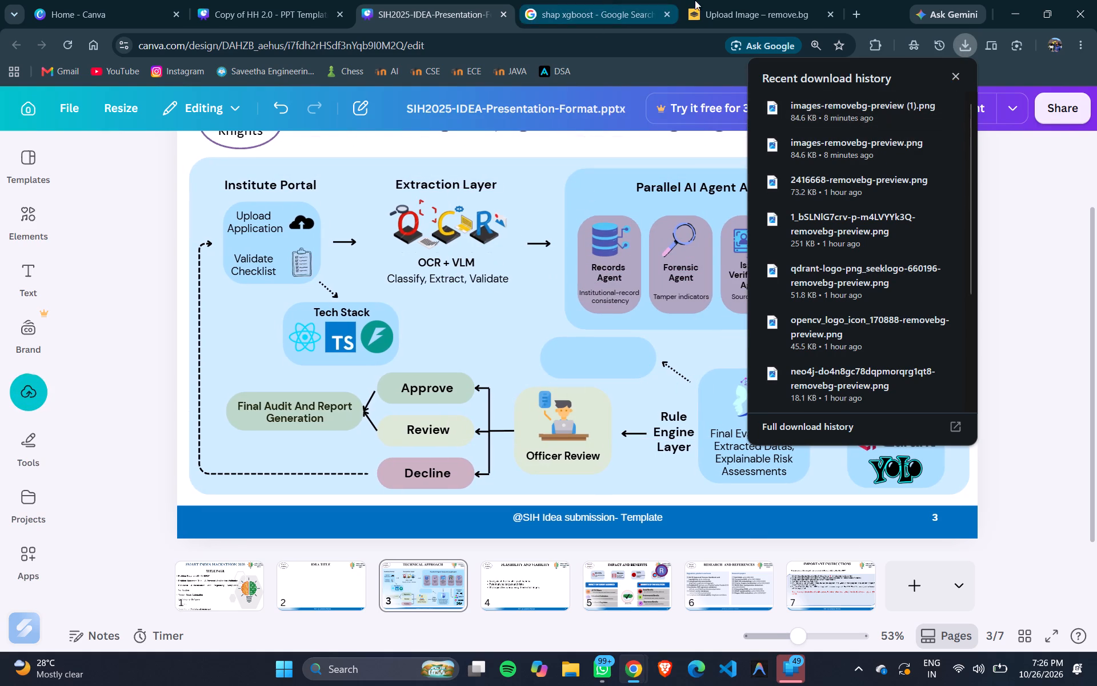
Switch to remove.bg and download the free 670 x 372 preview of the background-free XGBoost logo.
click(705, 0)
click(813, 256)
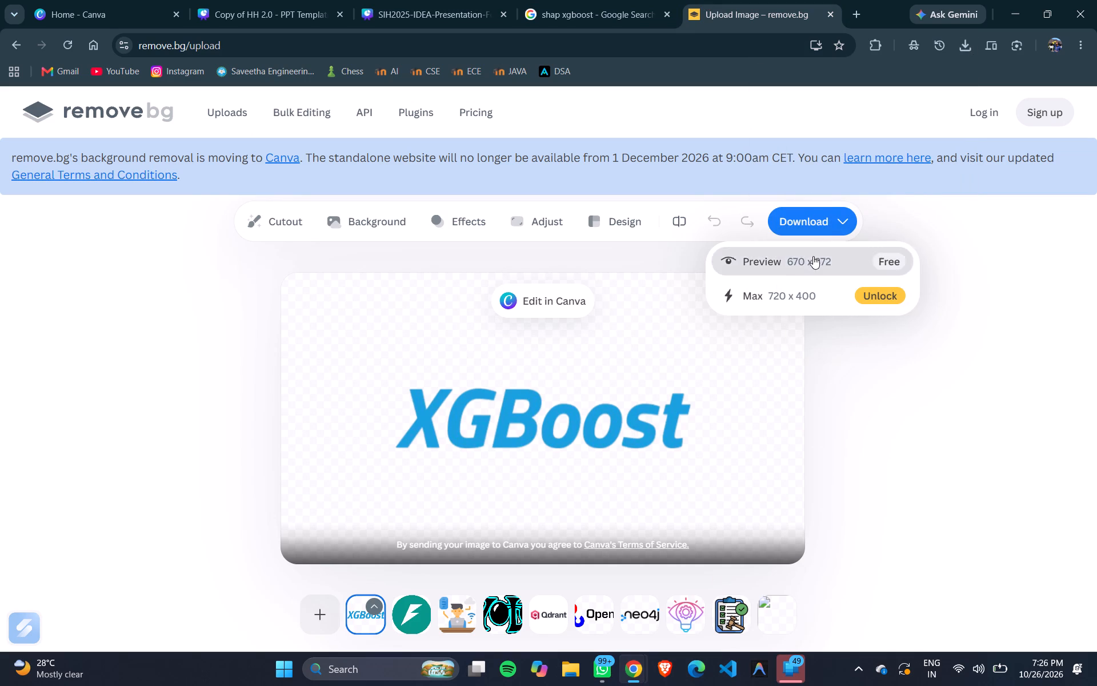
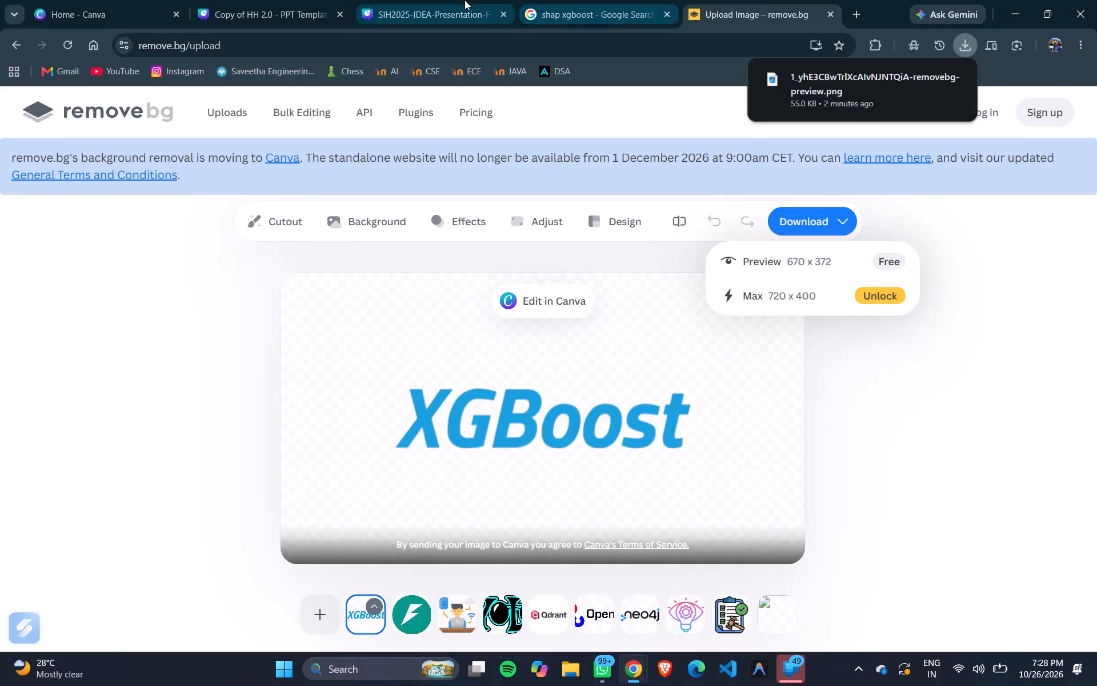
Switch to the SIH2025 Canva presentation and add the newly downloaded background-free XGBoost logo to slide 3.
click(465, 0)
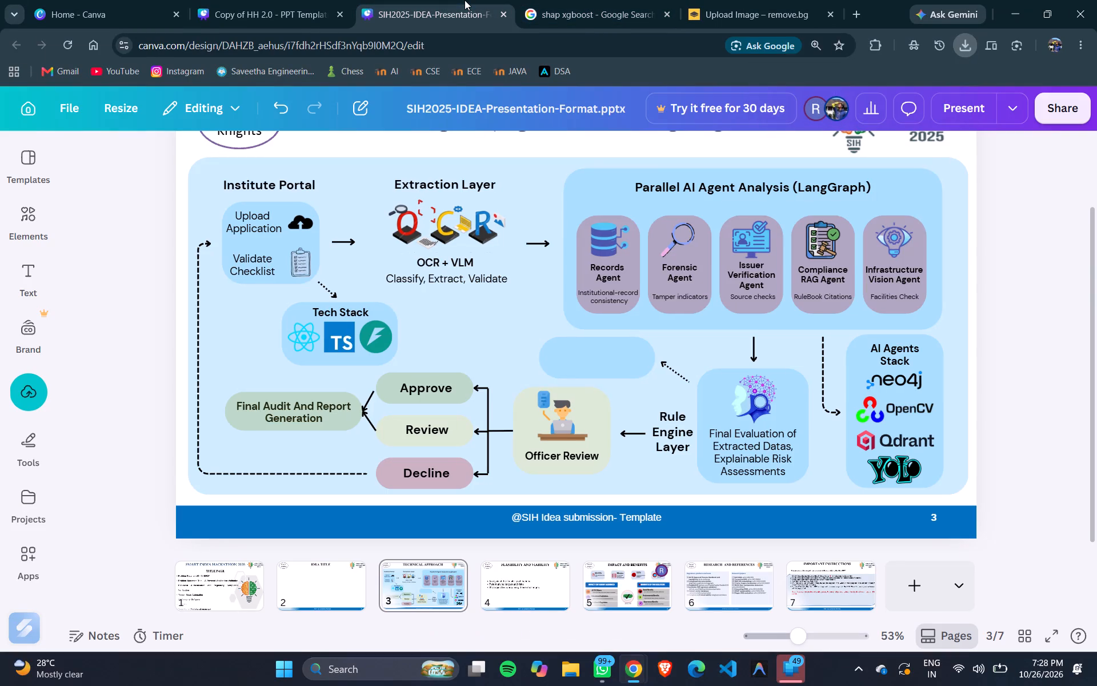
click(965, 45)
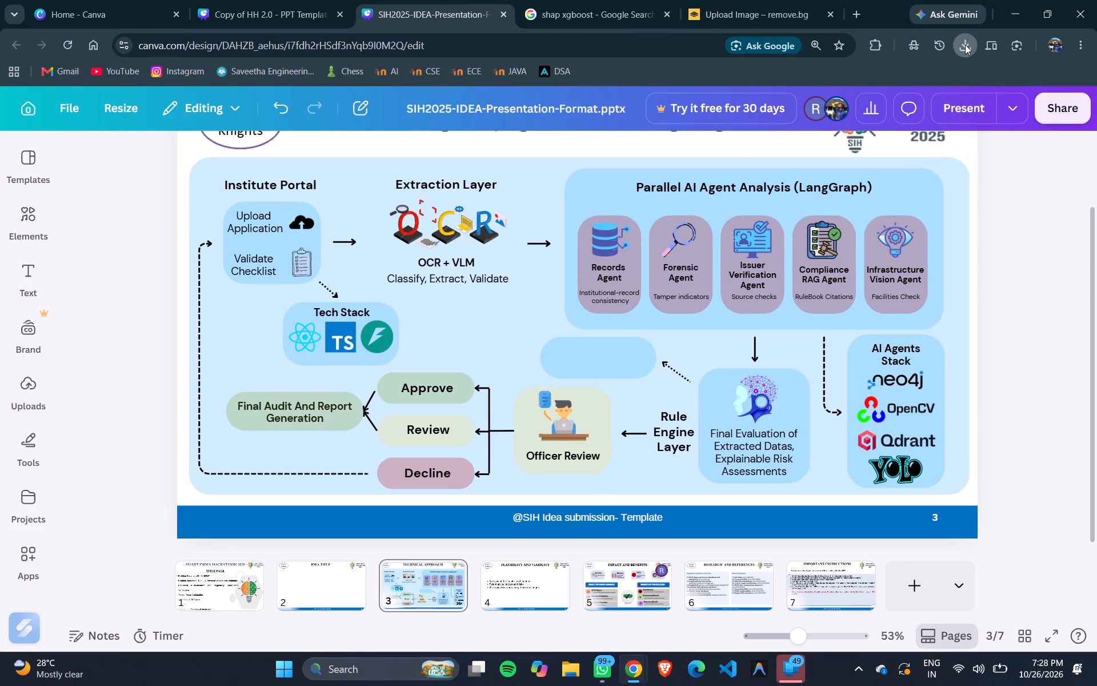
drag(881, 115, 604, 306)
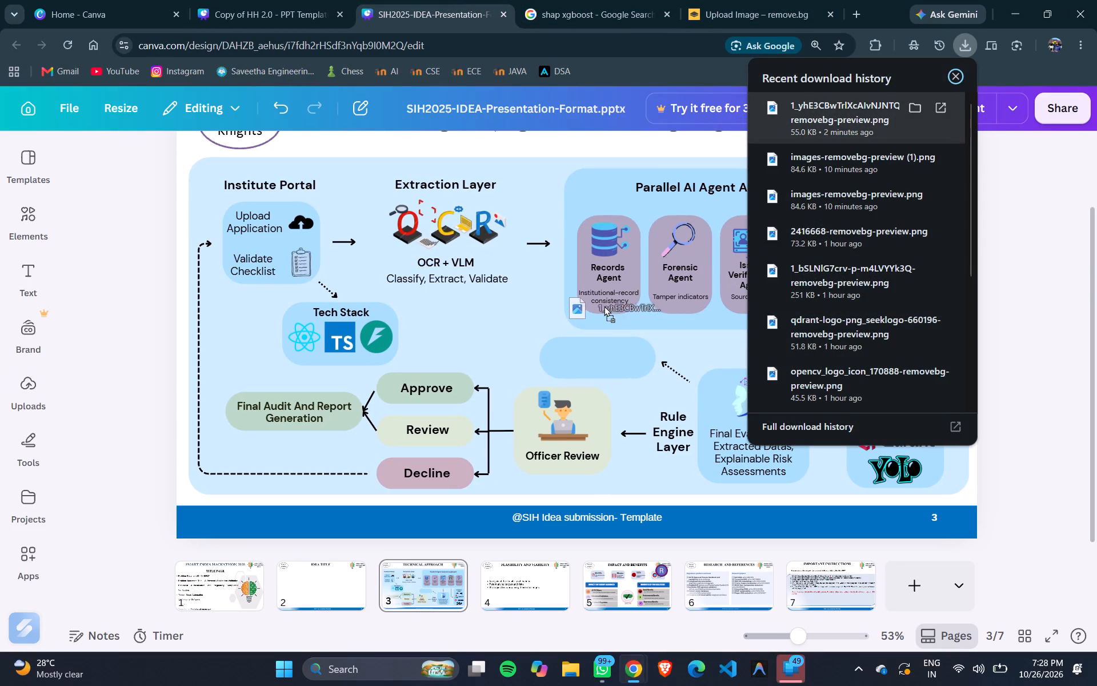
drag(604, 306, 594, 347)
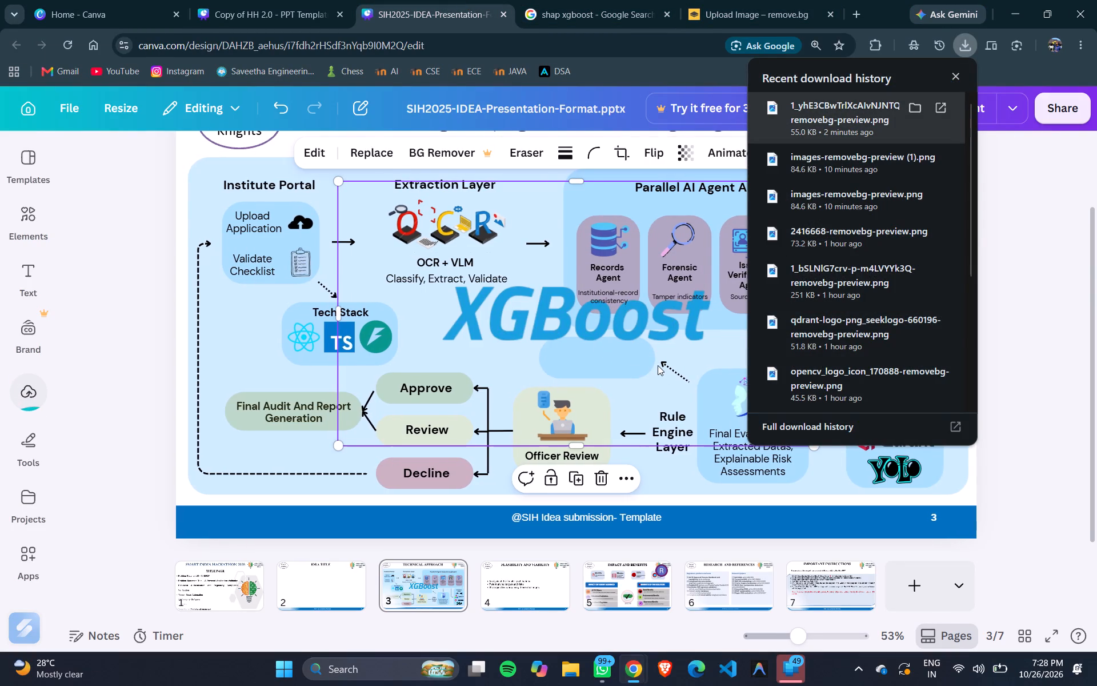
click(1067, 365)
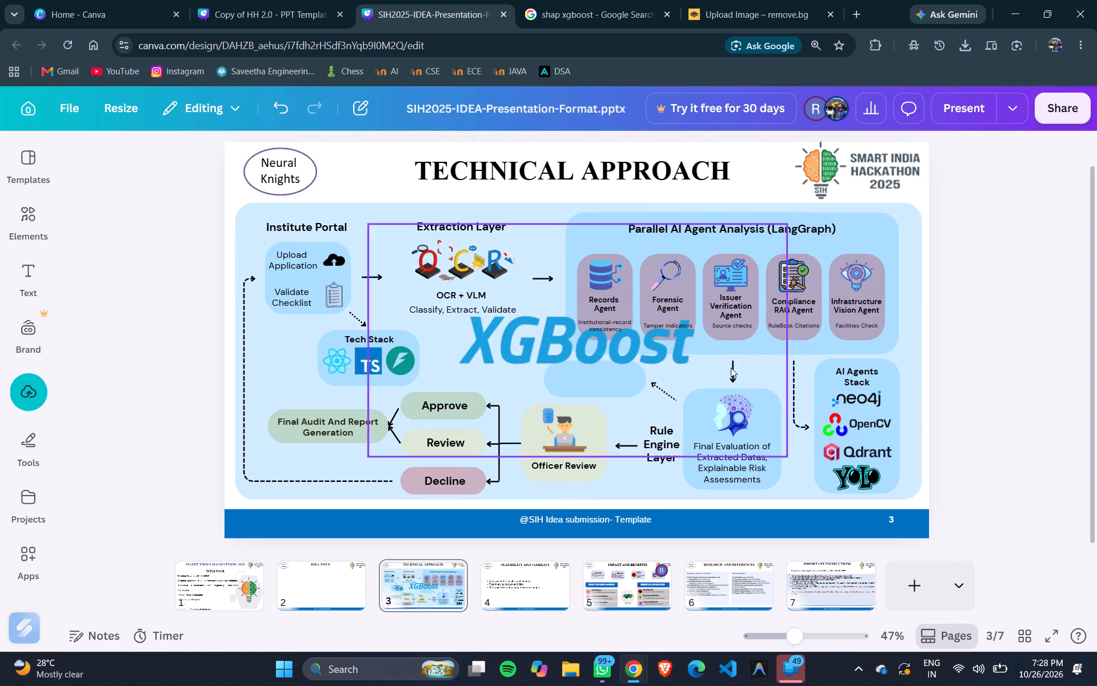
Shrink the XGBoost logo and place it inside the empty light-blue rounded box above Officer Review.
click(678, 353)
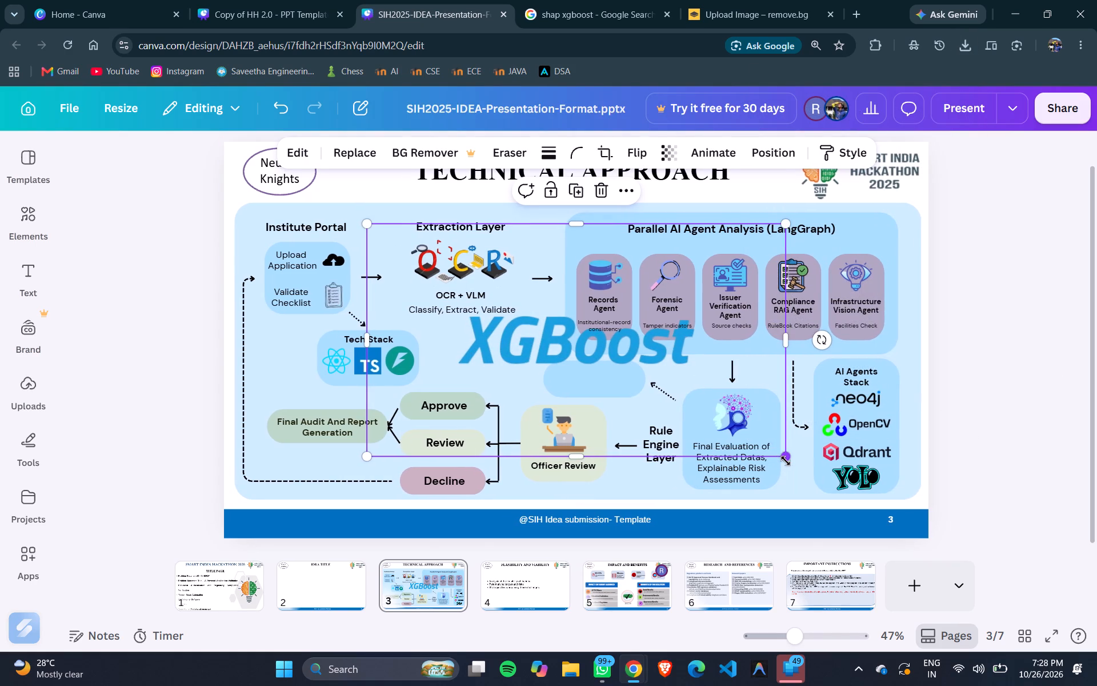
drag(787, 461, 534, 265)
drag(473, 266, 627, 382)
drag(662, 420, 654, 414)
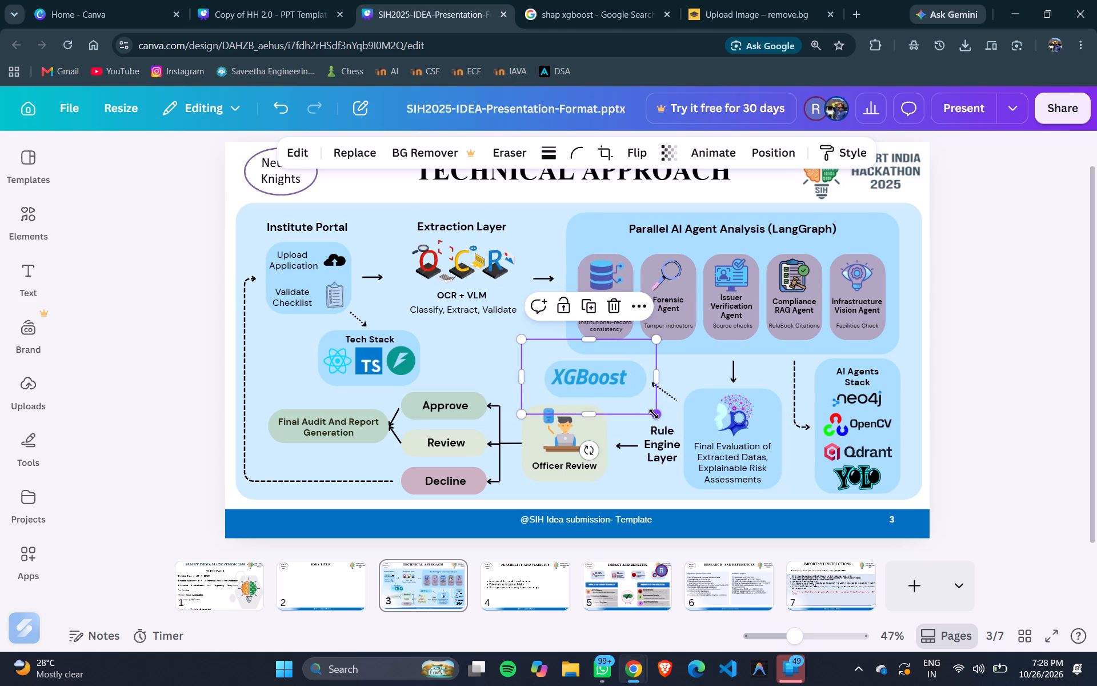
drag(615, 382, 620, 385)
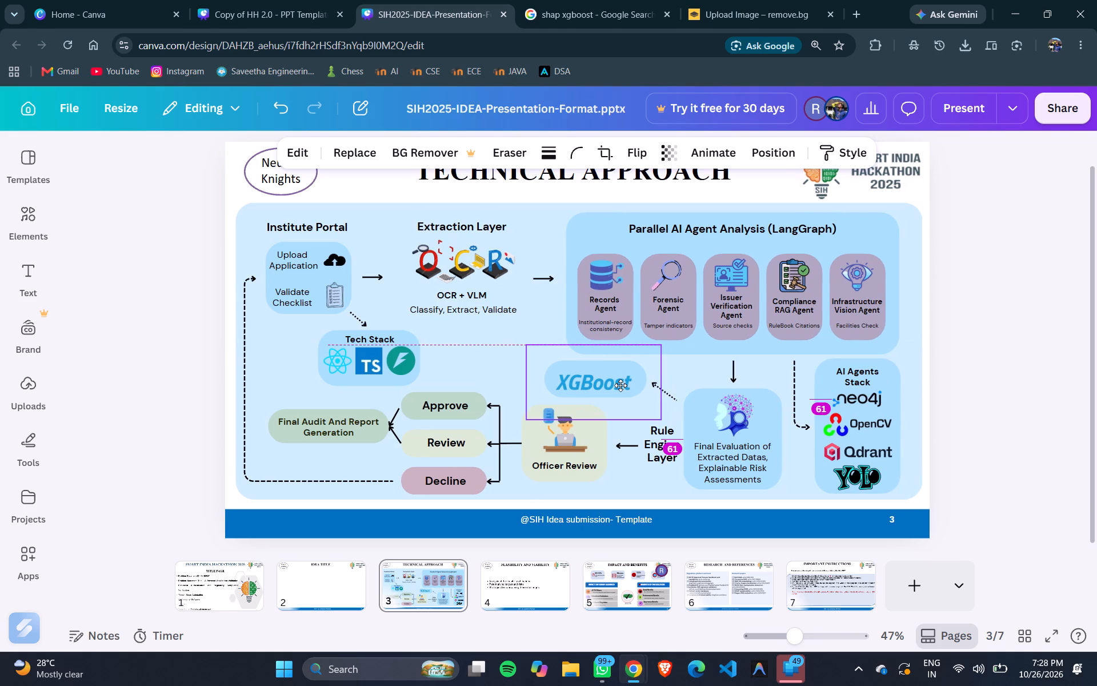
drag(620, 385, 620, 385)
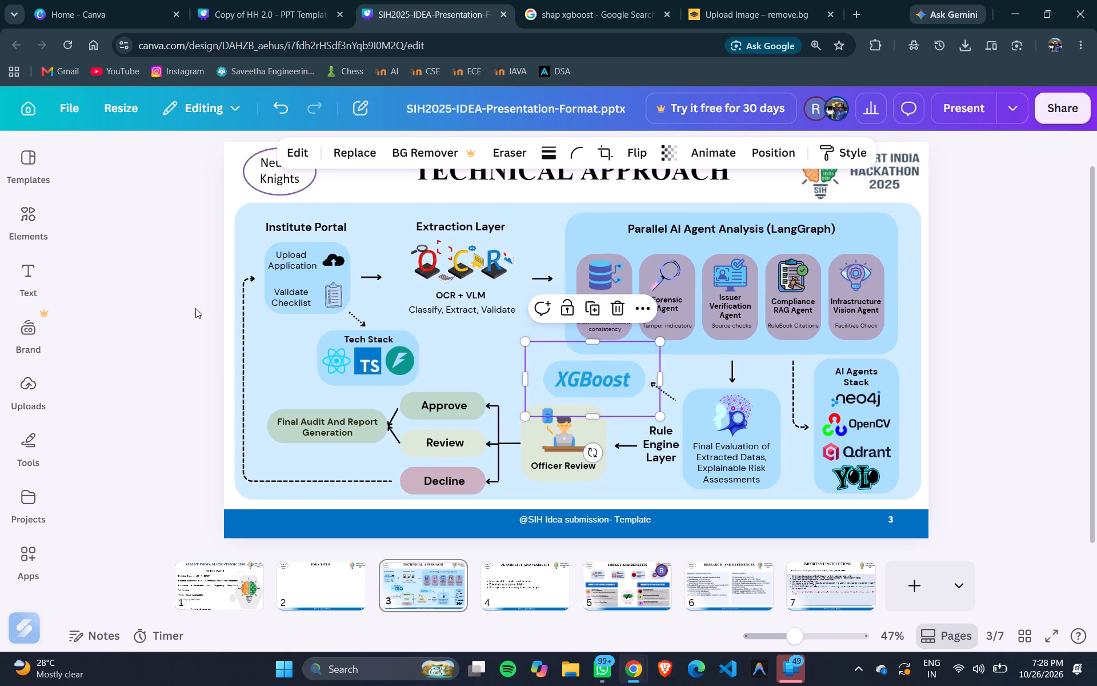
click(173, 297)
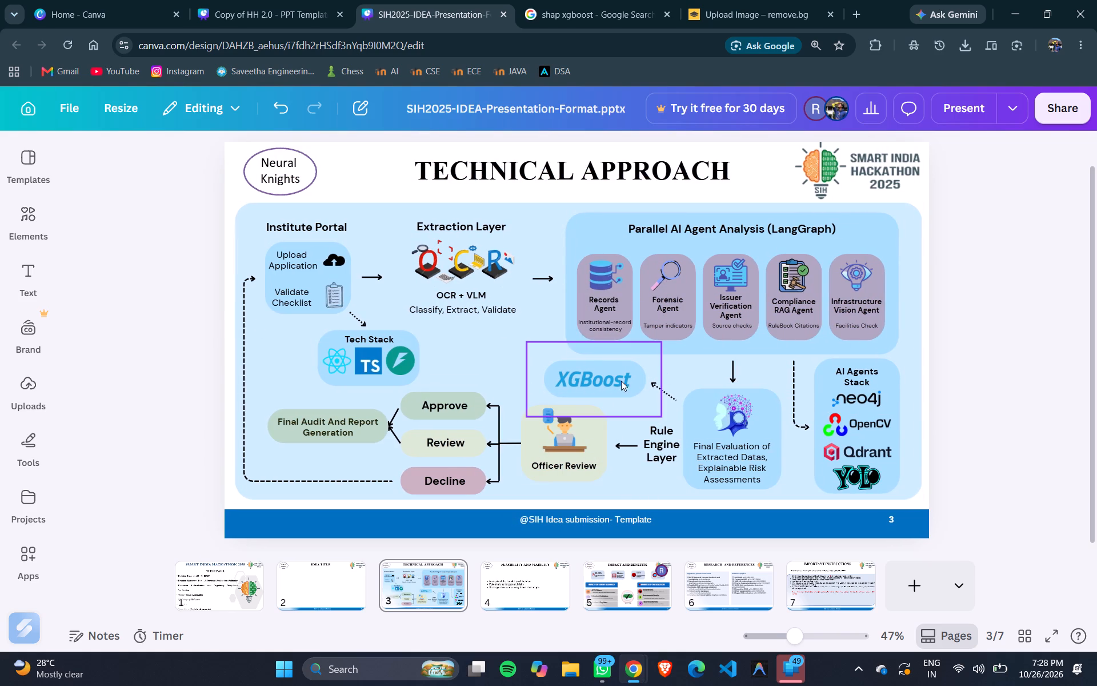
Nudge the XGBoost logo slightly to the right to centre it within its rounded box.
click(610, 377)
key(Right)
key(Right)
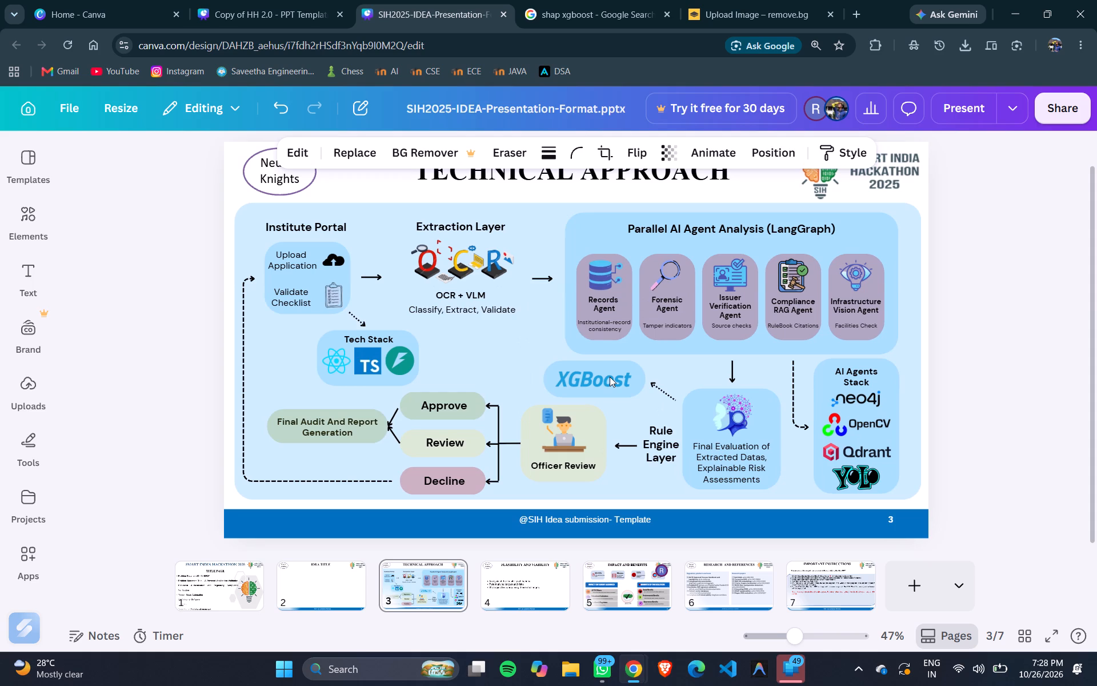
key(Right)
key(Up)
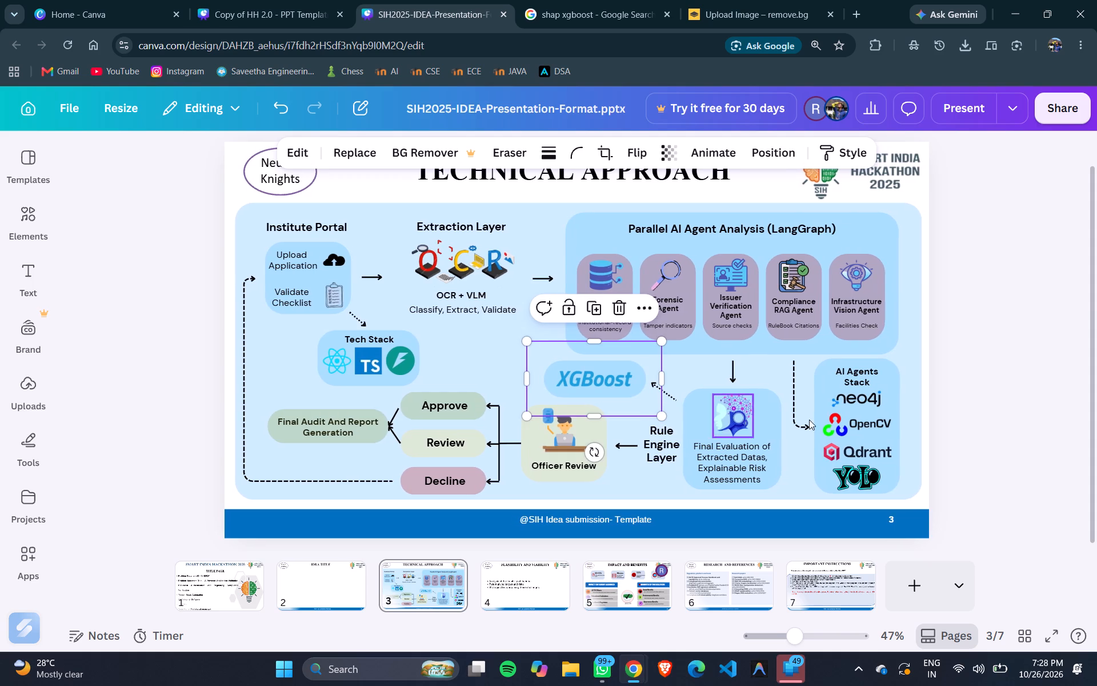
key(Down)
click(1040, 367)
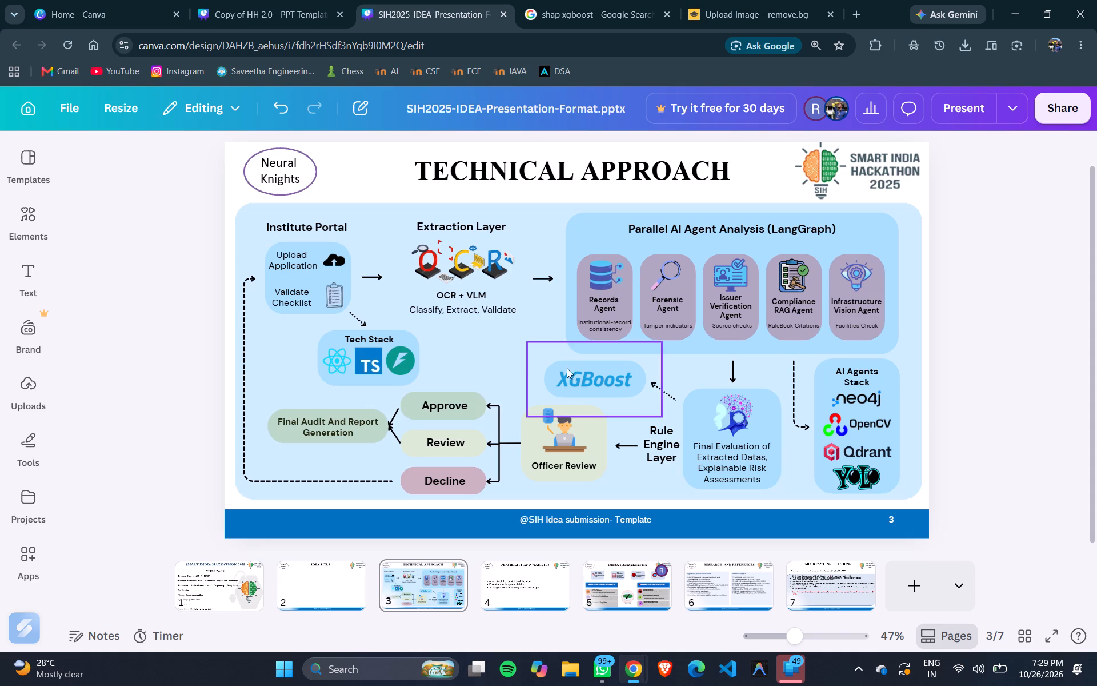
Move the diagram's large light-blue background panel upward out of the way, and group the XGBoost logo with its rounded box.
drag(514, 360, 573, 264)
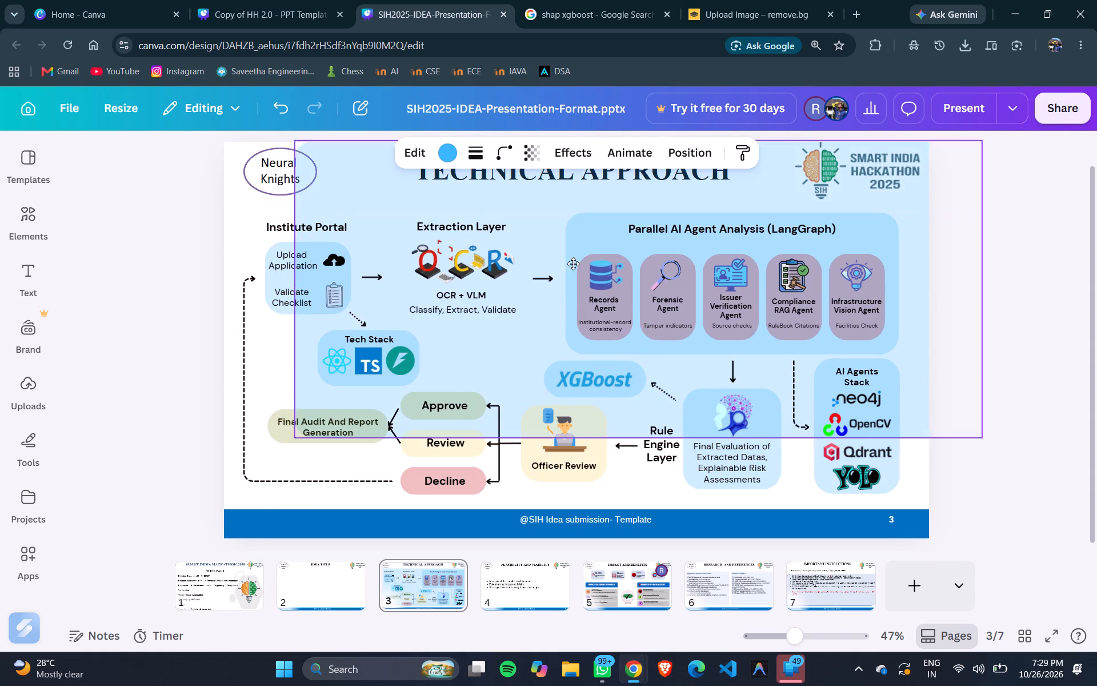
drag(573, 264, 571, 167)
drag(508, 360, 609, 386)
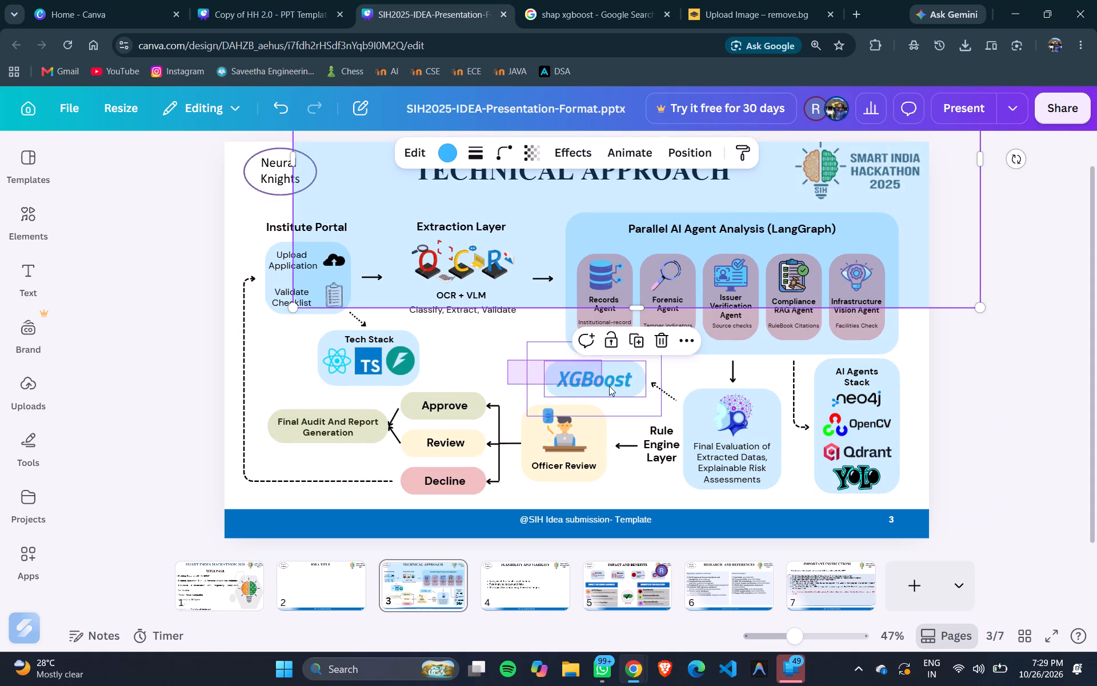
drag(609, 386, 618, 388)
click(542, 303)
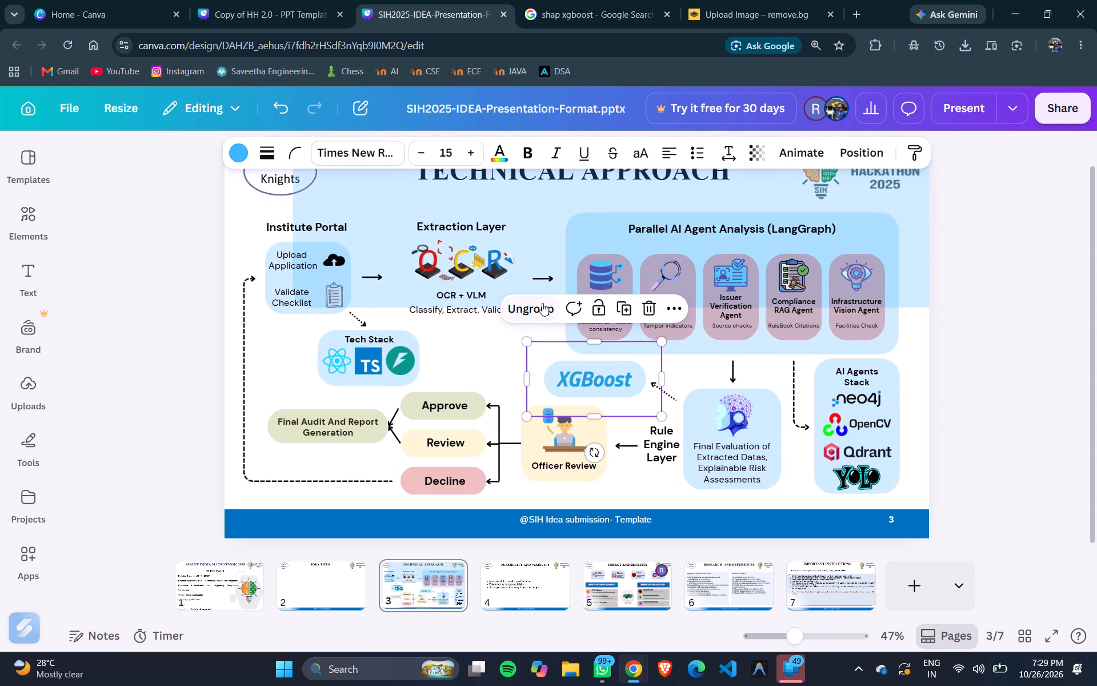
Scale the grouped XGBoost logo and box down to about 308 x 171.
drag(662, 416, 639, 404)
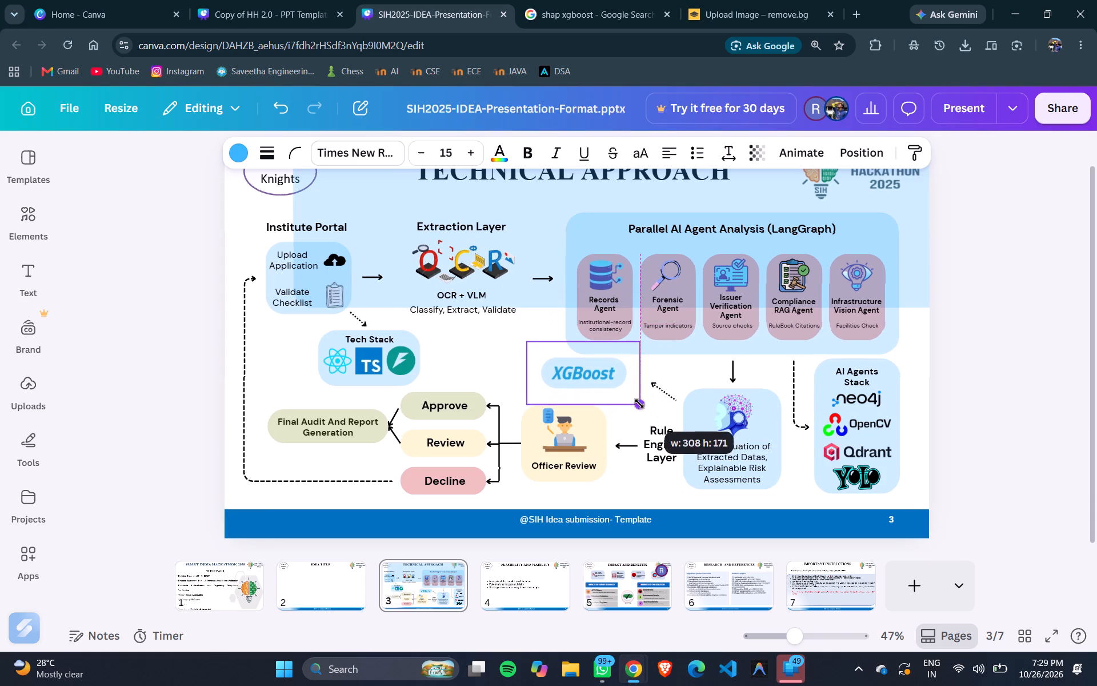
Shrink the grouped XGBoost logo and box slightly further and move it beside the tip of the dotted arrow above Officer Review.
drag(639, 404, 632, 398)
drag(592, 369, 616, 378)
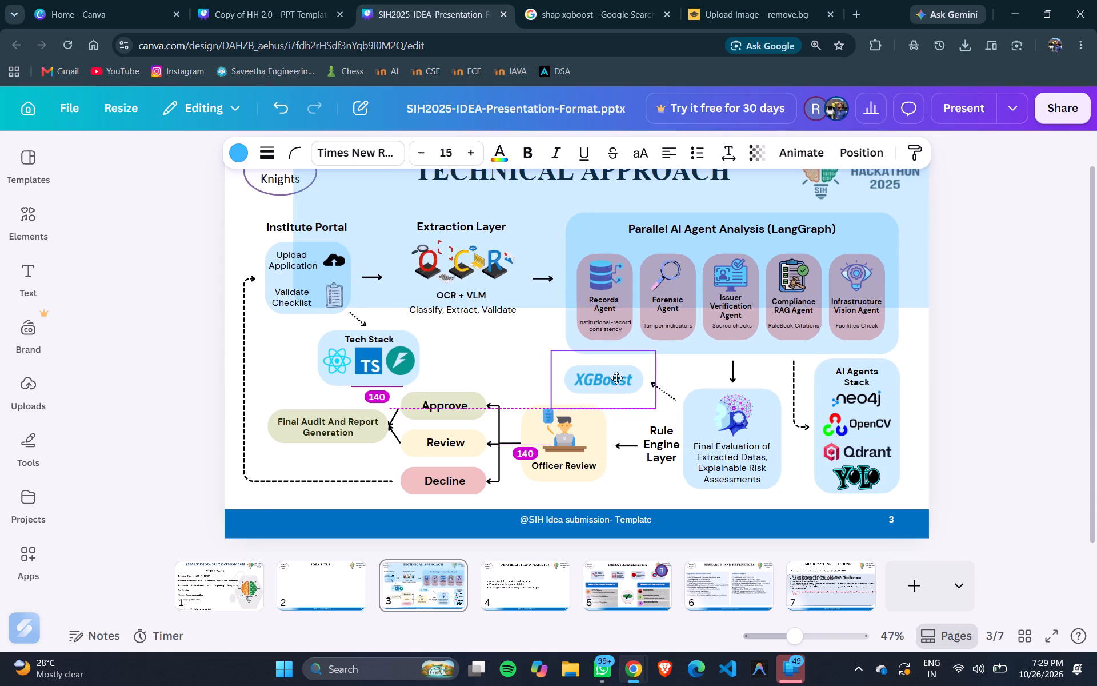
drag(616, 378, 616, 378)
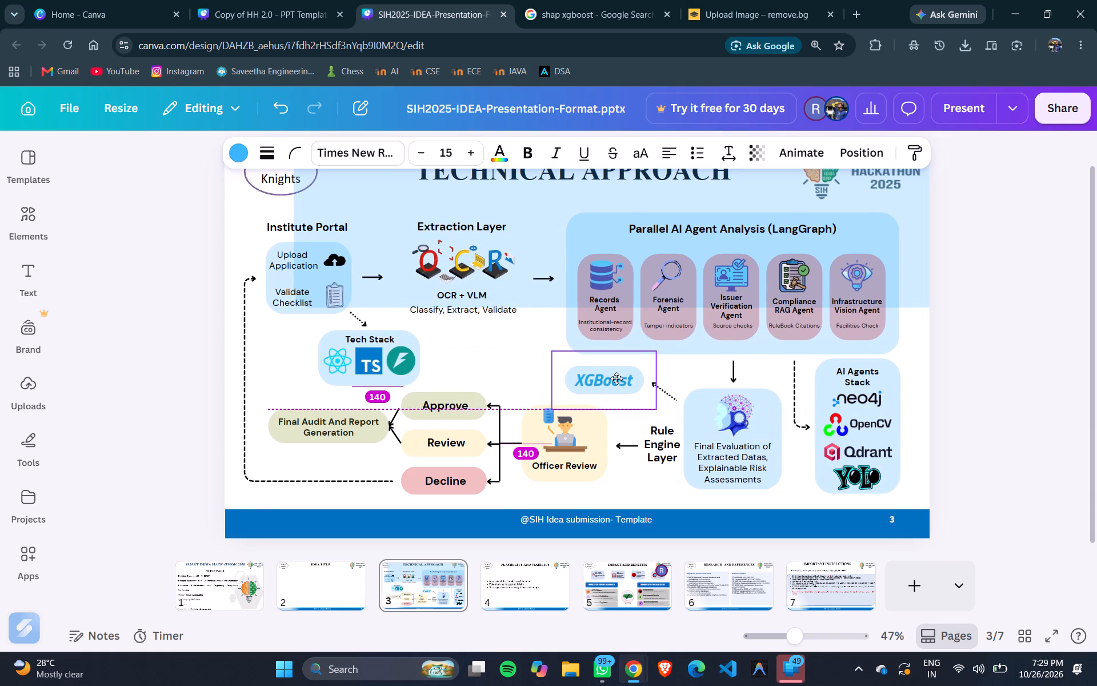
drag(616, 378, 618, 376)
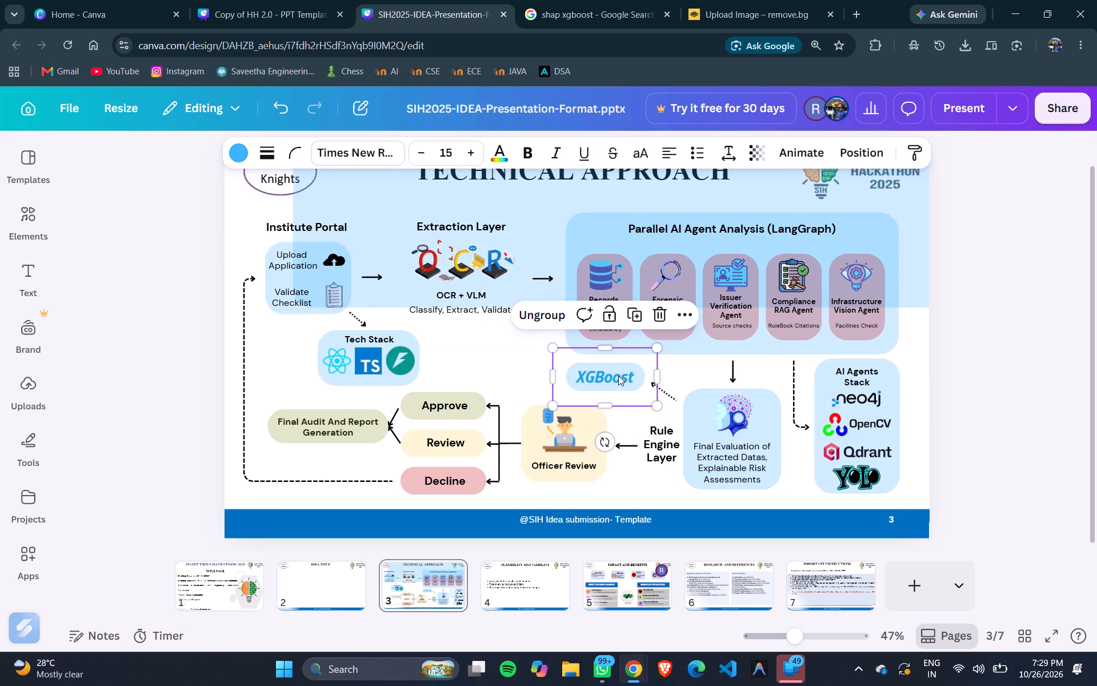
Move the large light-blue background panel back down behind the whole diagram, between the slide title and the footer bar, and deselect it.
drag(903, 210, 808, 369)
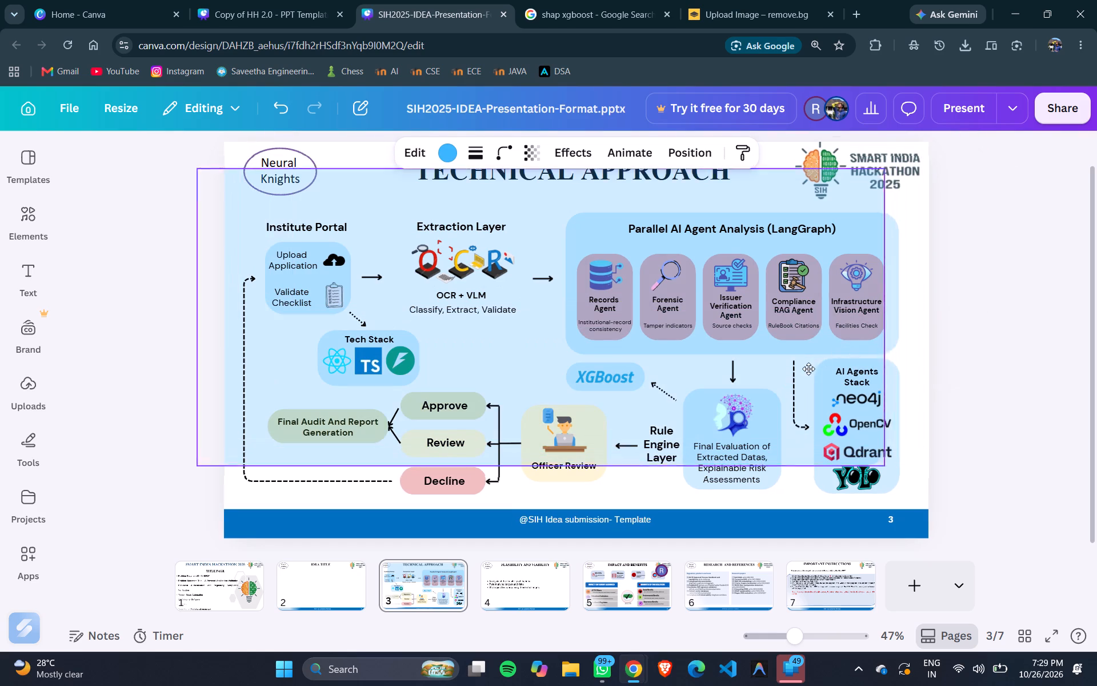
drag(808, 369, 838, 401)
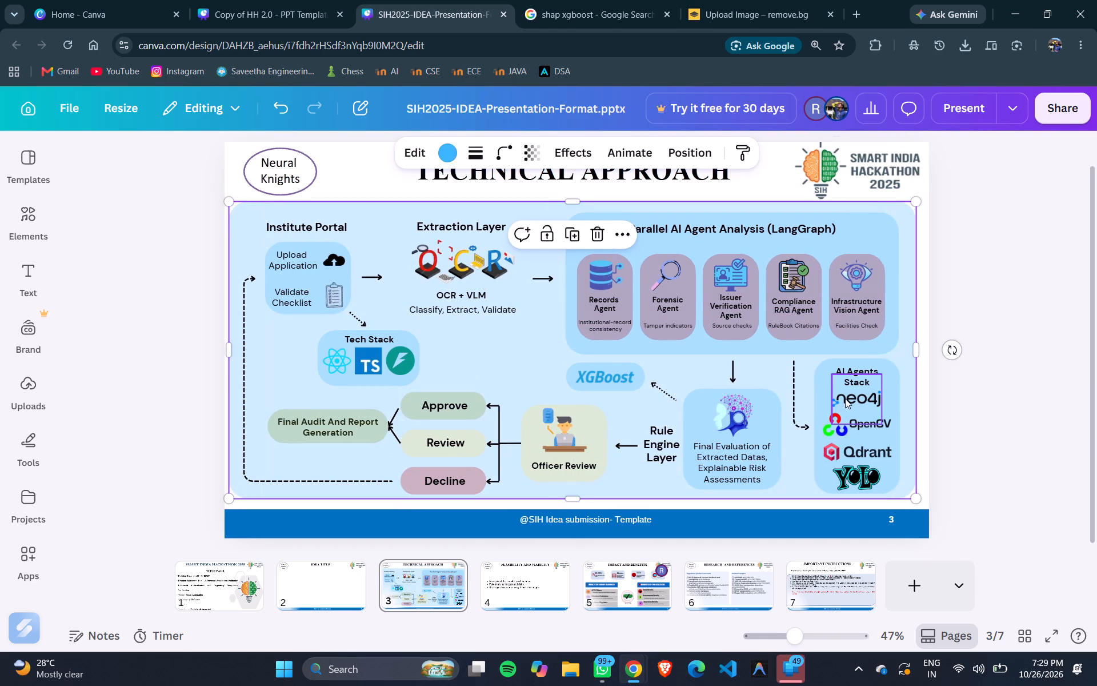
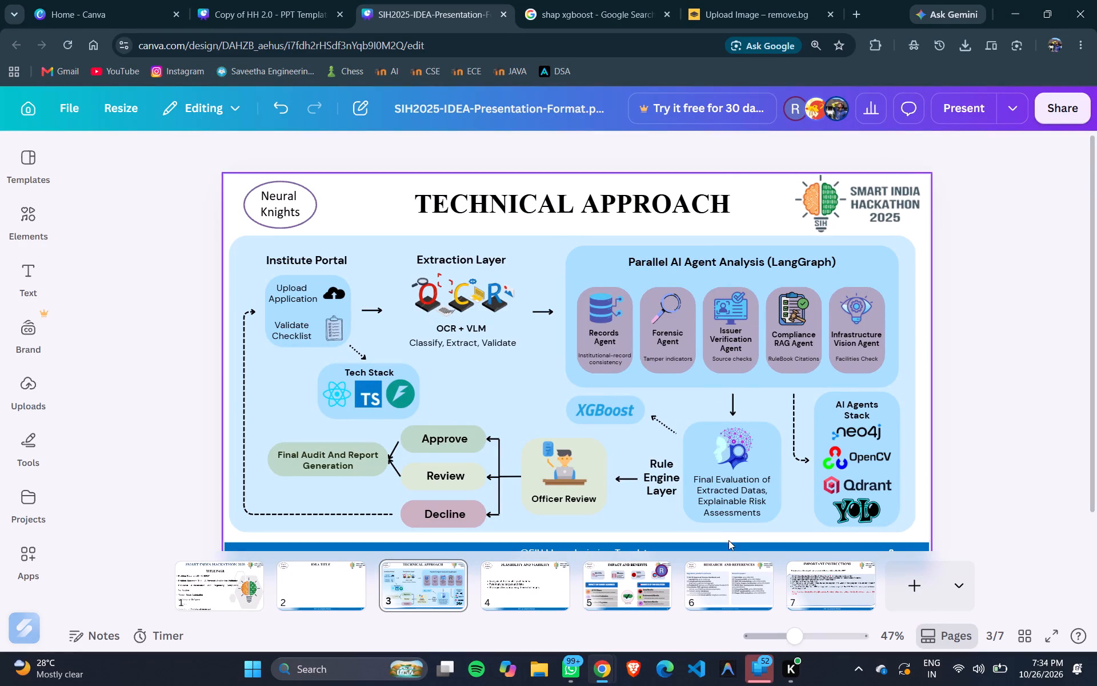
Review the Research and References and Impact and Benefits slides and slide 4, and return to the Technical Approach slide.
click(727, 580)
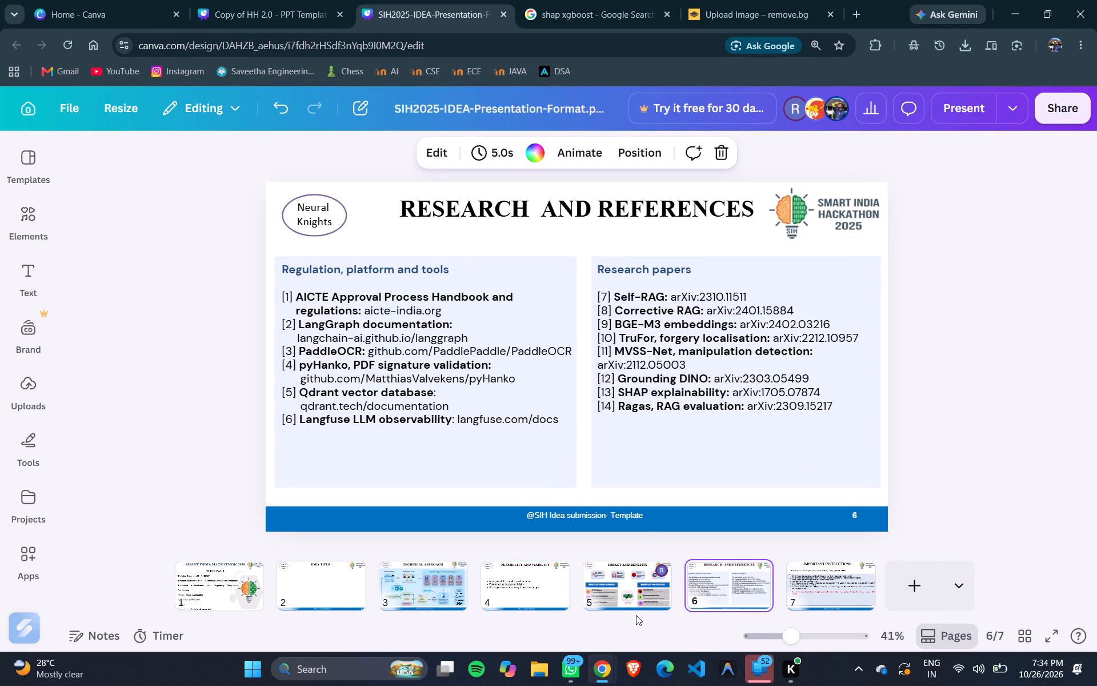
click(637, 597)
click(510, 588)
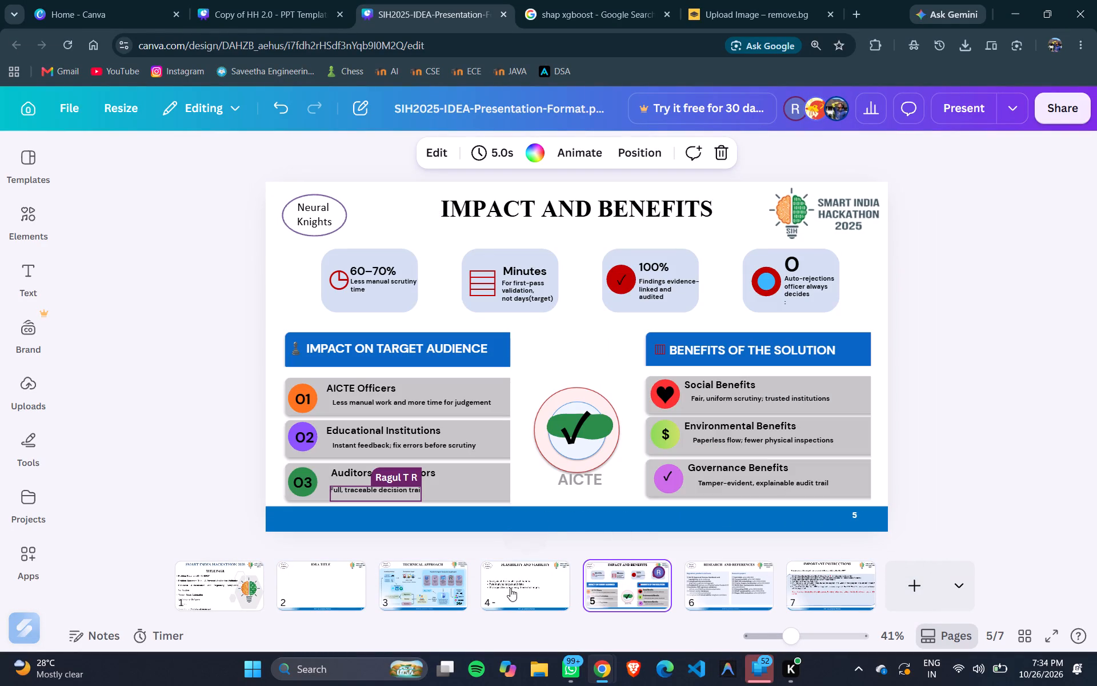
click(430, 576)
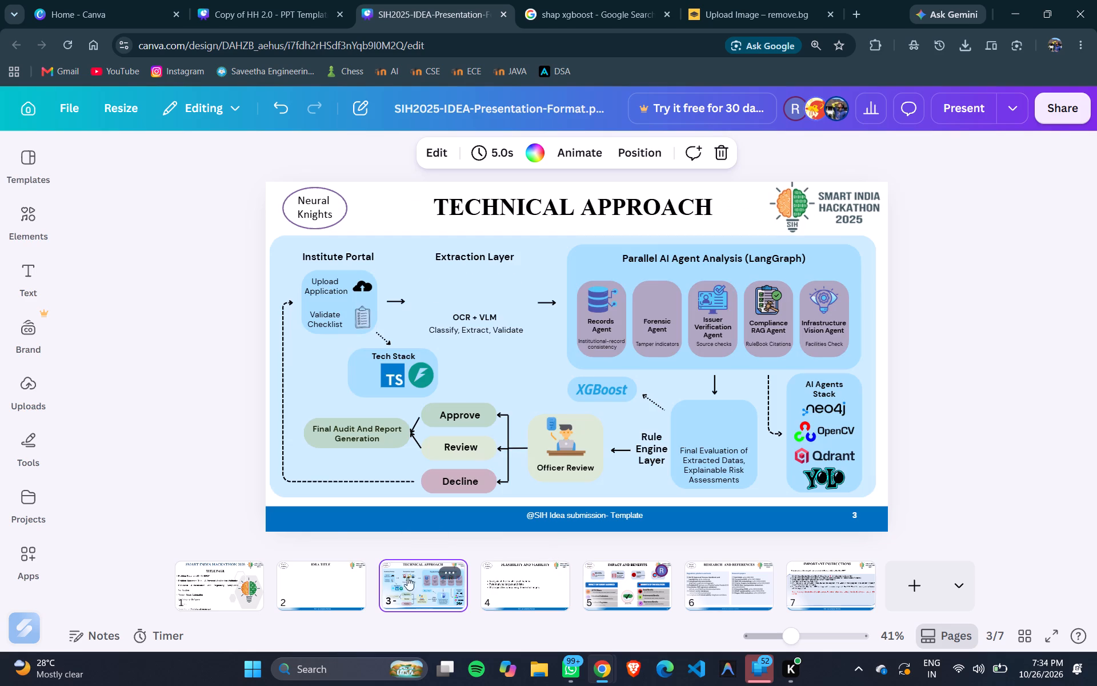
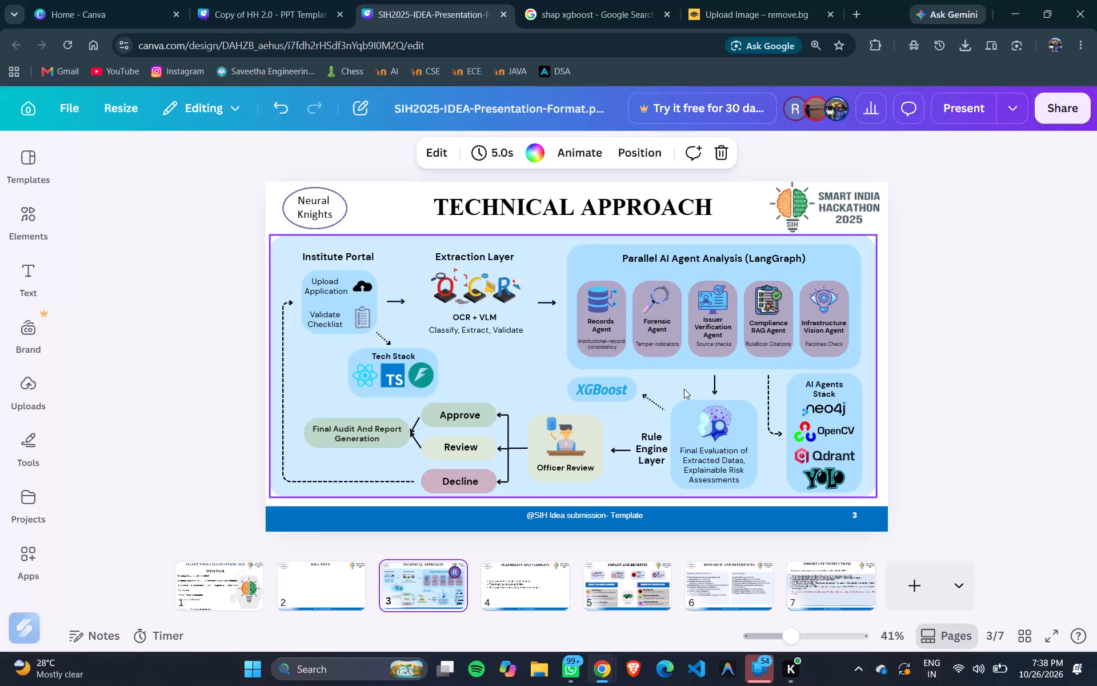
Nudge the diagram's large light-blue background panel slightly downward on slide 3.
key(Down)
click(870, 312)
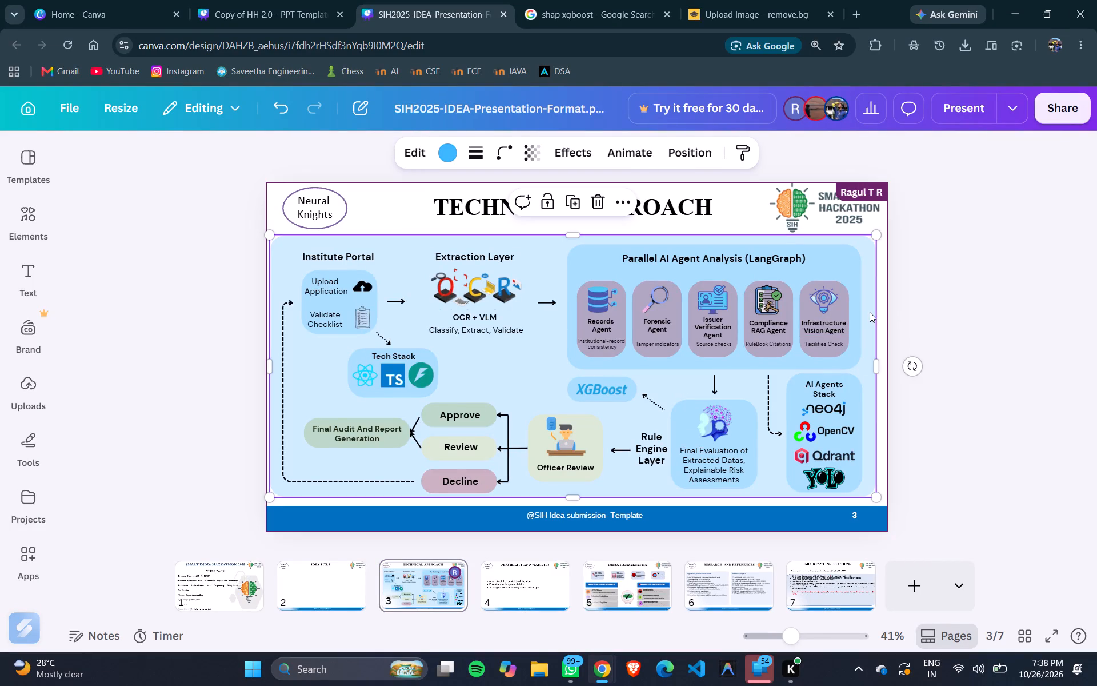
key(Down)
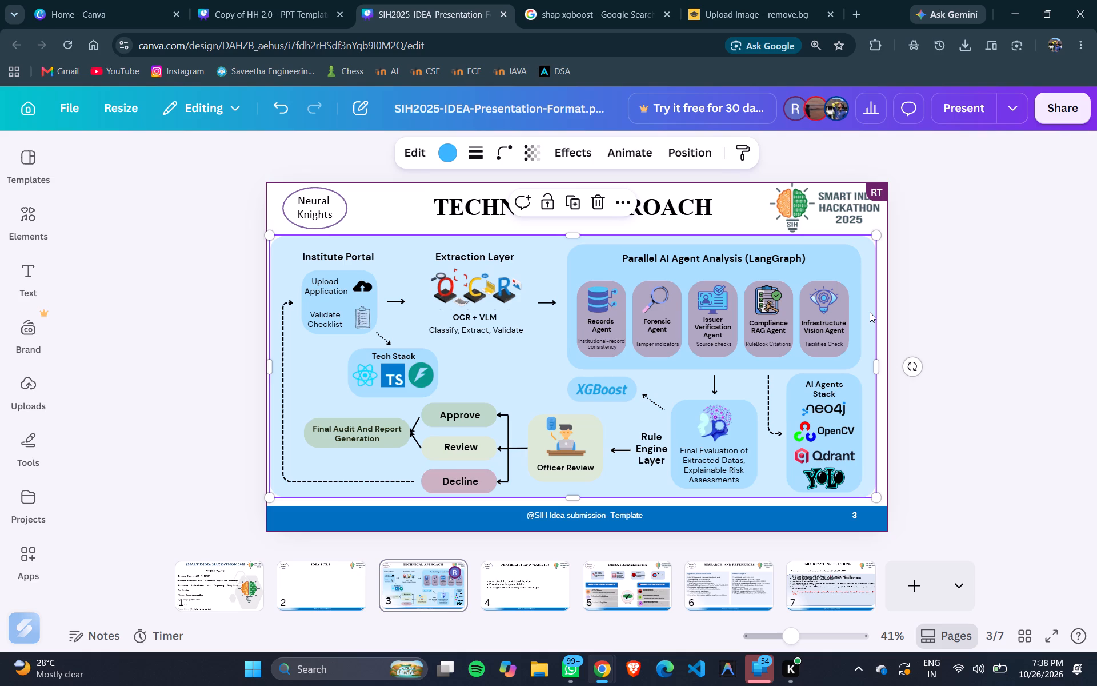
key(Down)
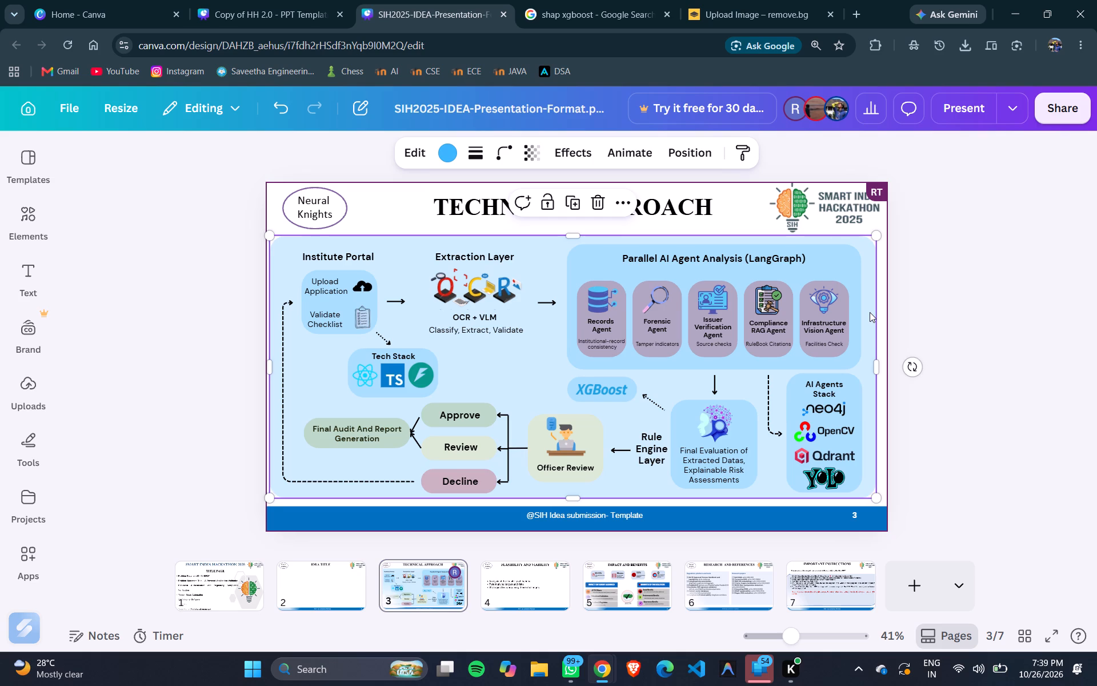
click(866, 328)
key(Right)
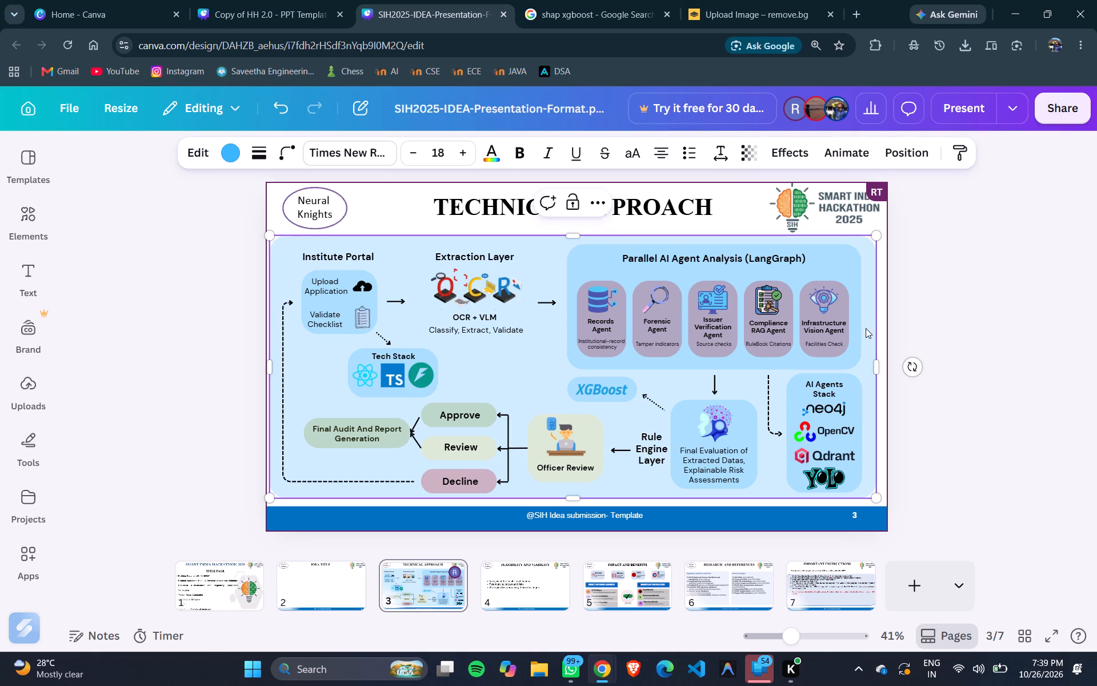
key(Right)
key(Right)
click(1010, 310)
Nudge the large light-blue background panel slightly to the right and a touch down to centre it behind the diagram, and deselect it.
click(868, 273)
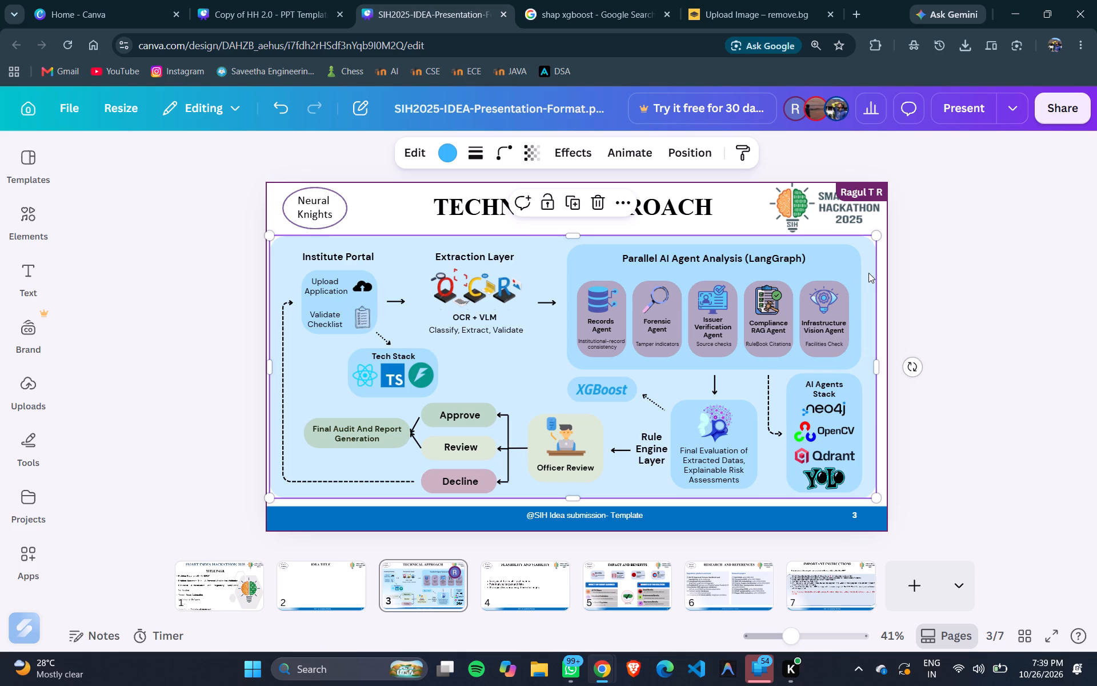
key(Right)
key(Right)
key(Right)
key(Right)
key(Right)
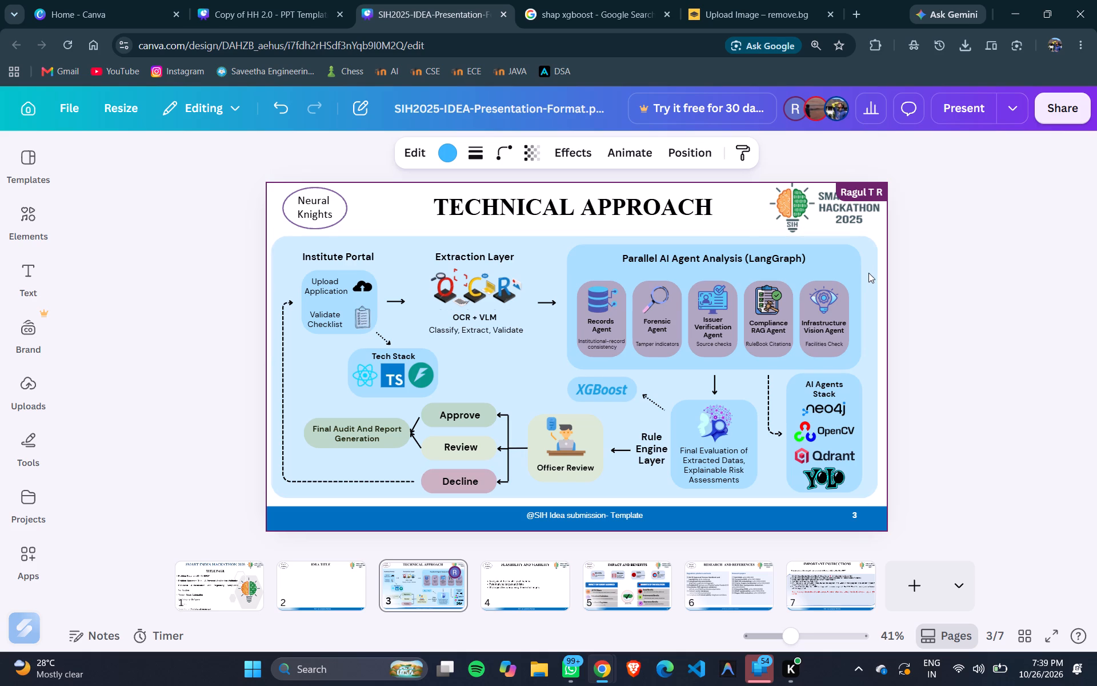
key(Right)
key(Right)
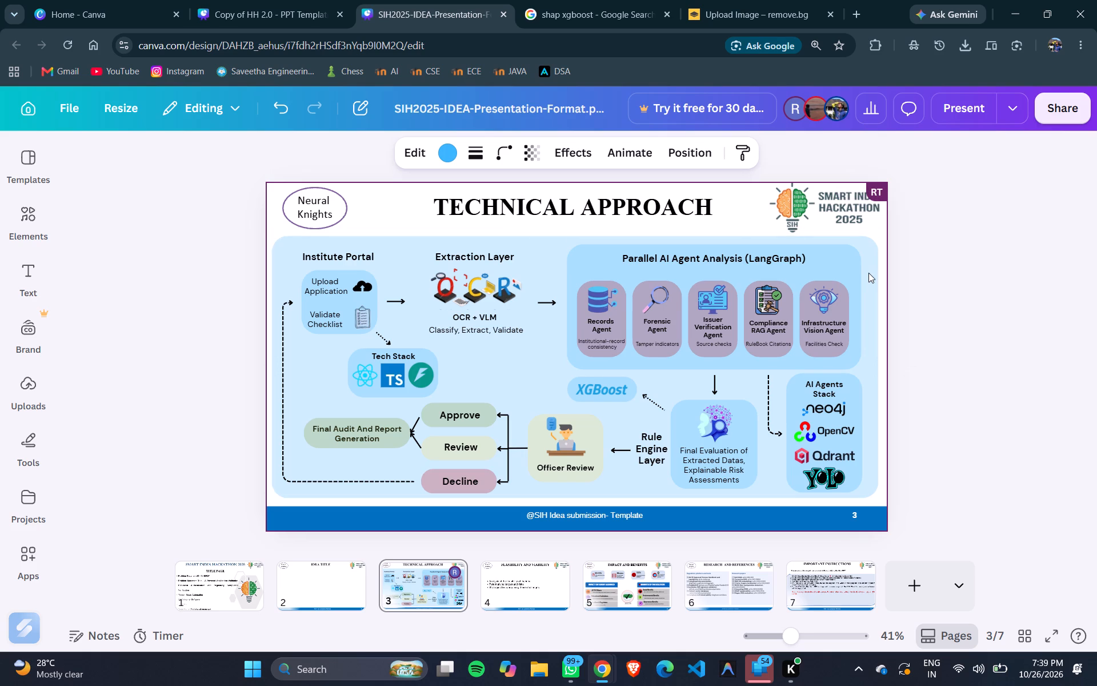
key(Down)
key(Down)
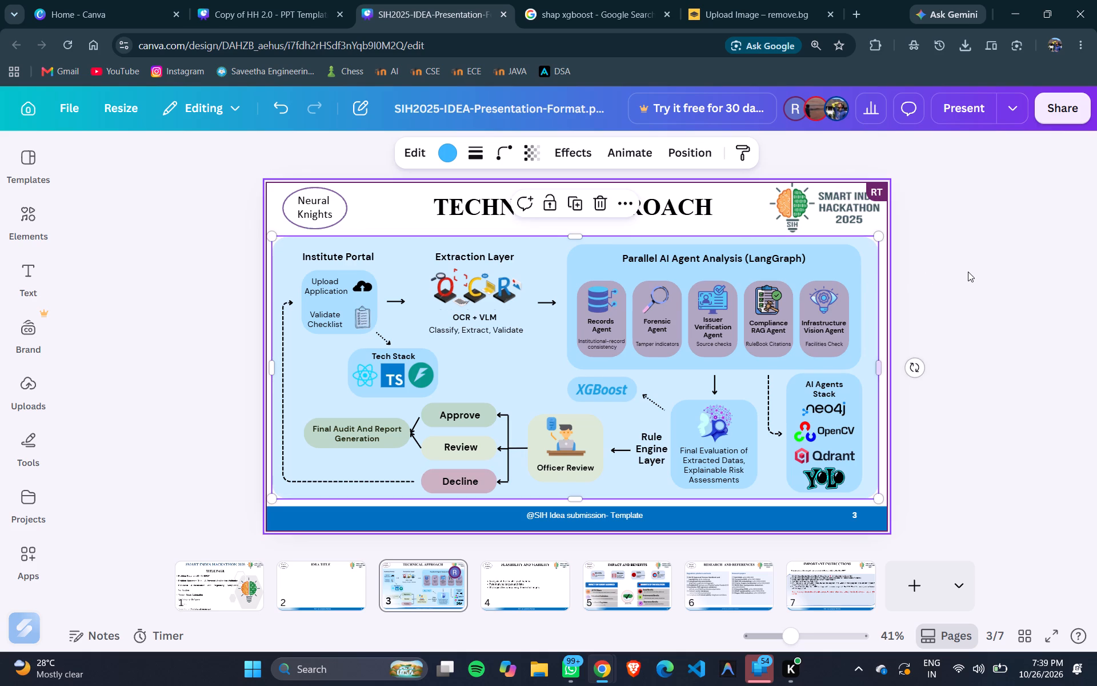
click(968, 272)
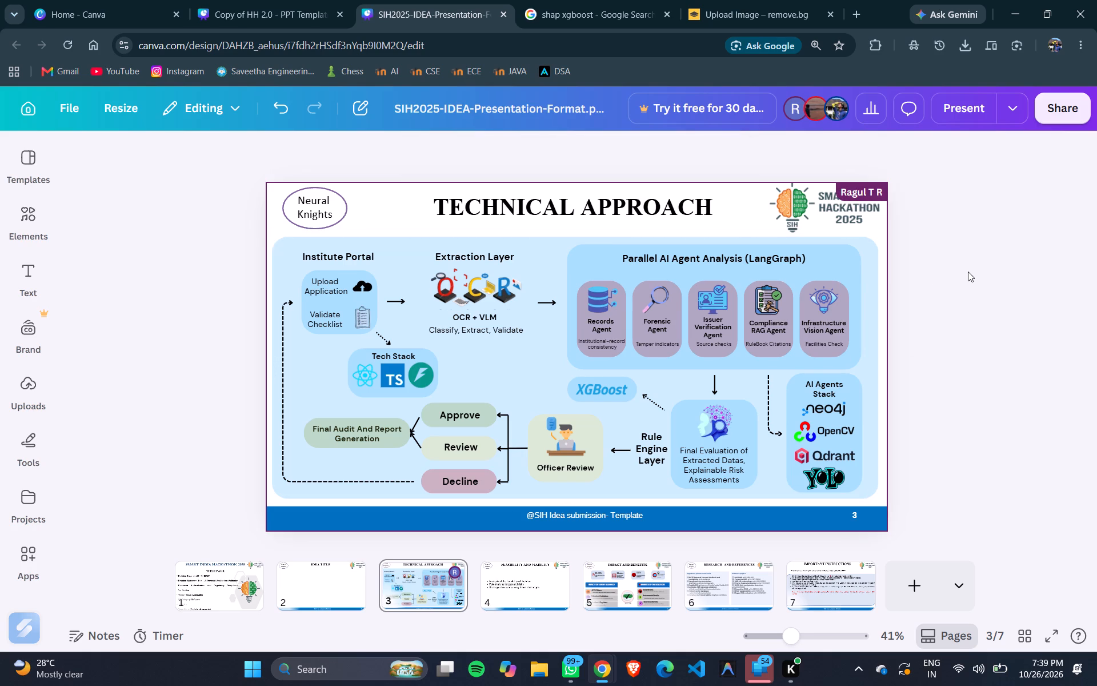
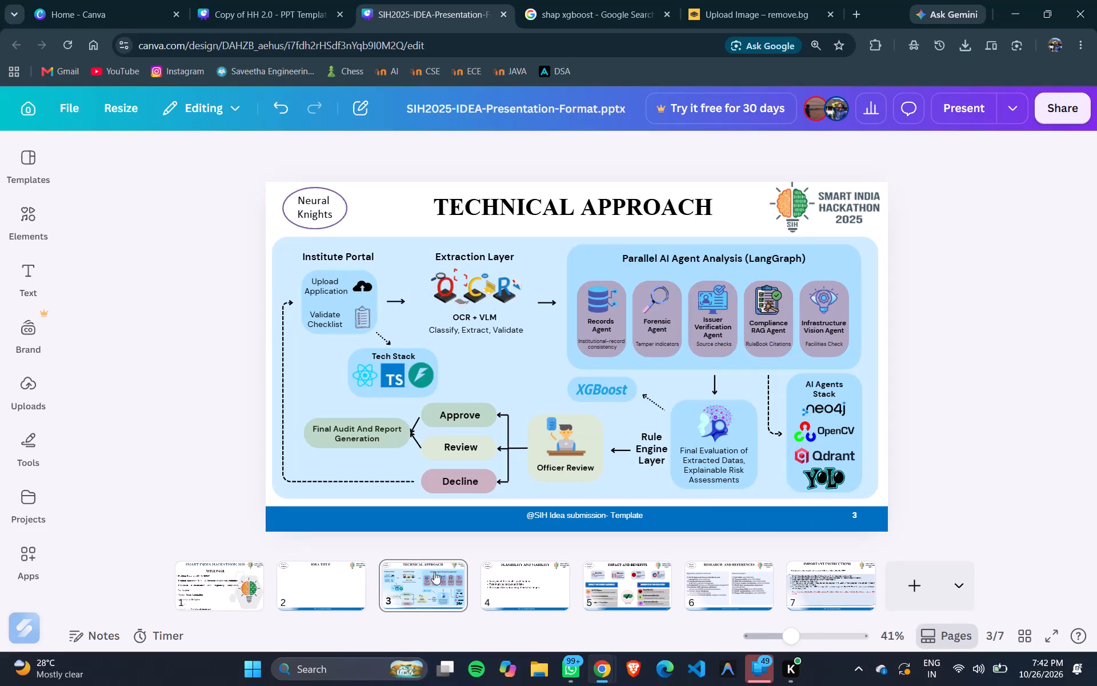
Open the recent SIH2025_AICTE-Sentinel presentation and view its slide 2 as reference for the empty idea slide.
click(341, 584)
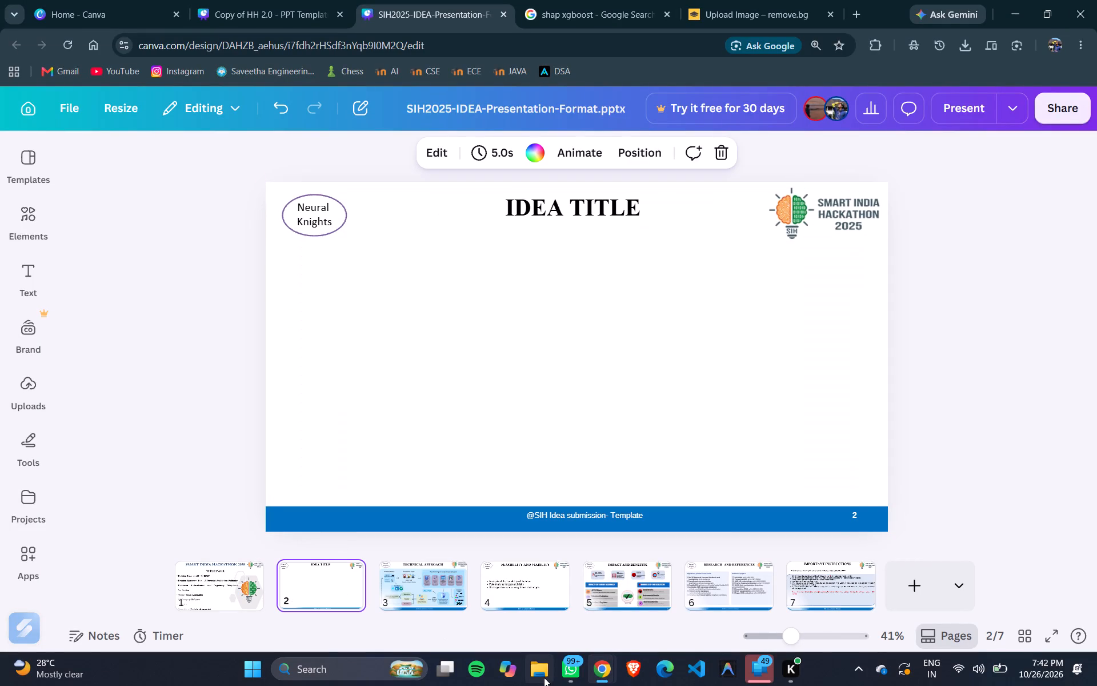
click(544, 677)
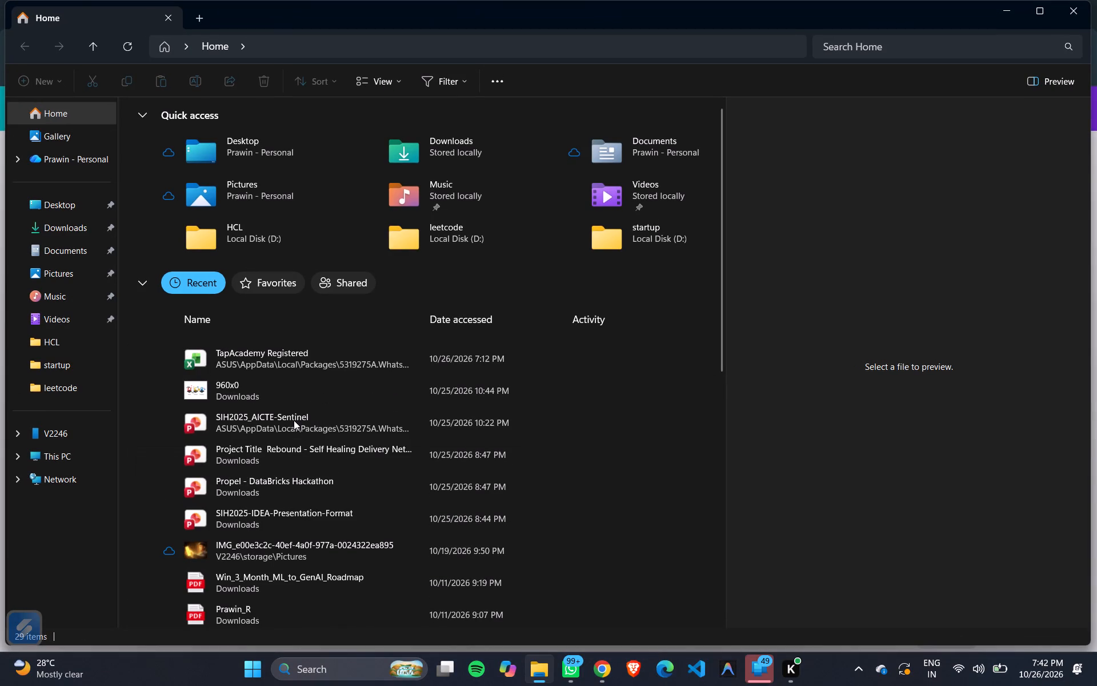
double_click(294, 420)
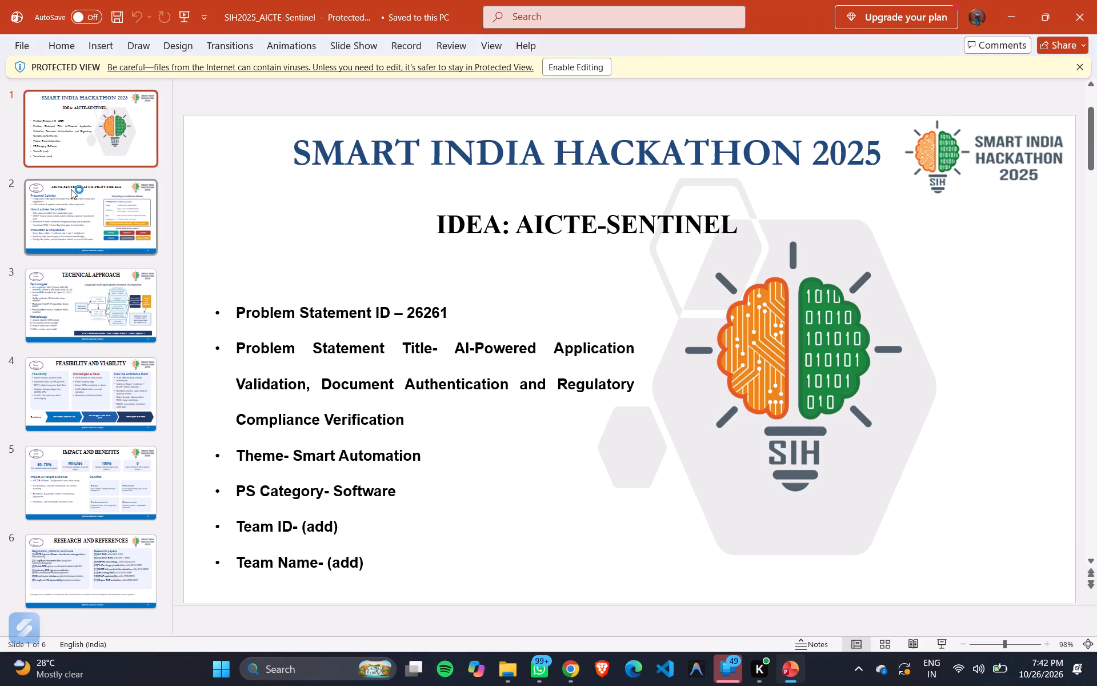
click(70, 191)
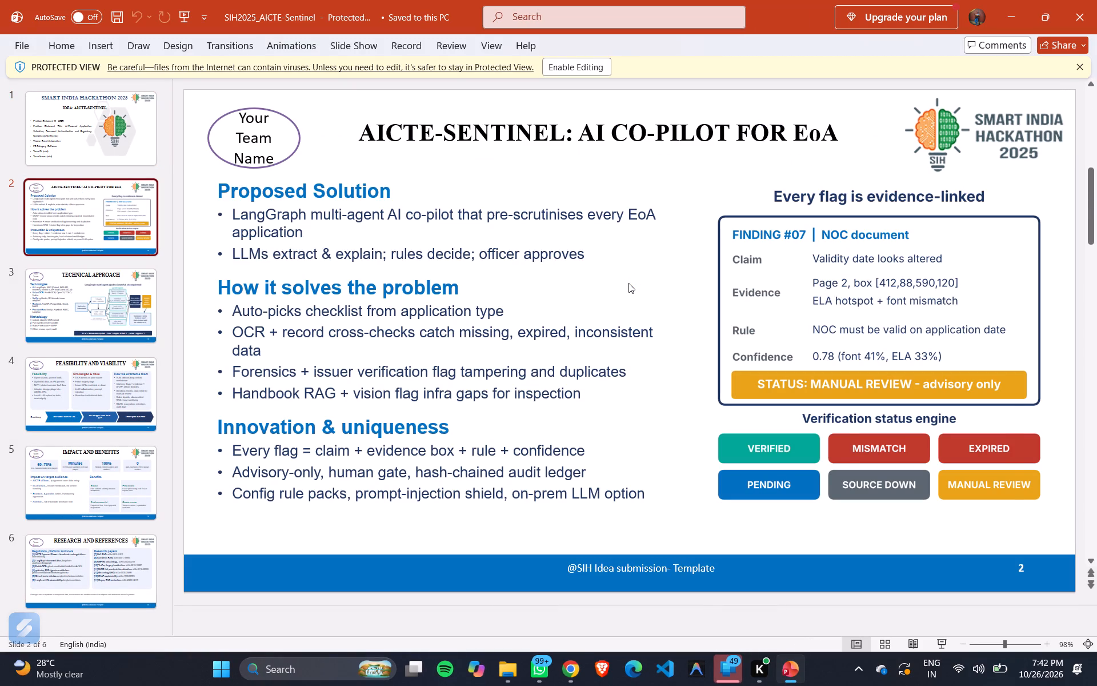
key(alt+Tab)
key(alt+Tab)
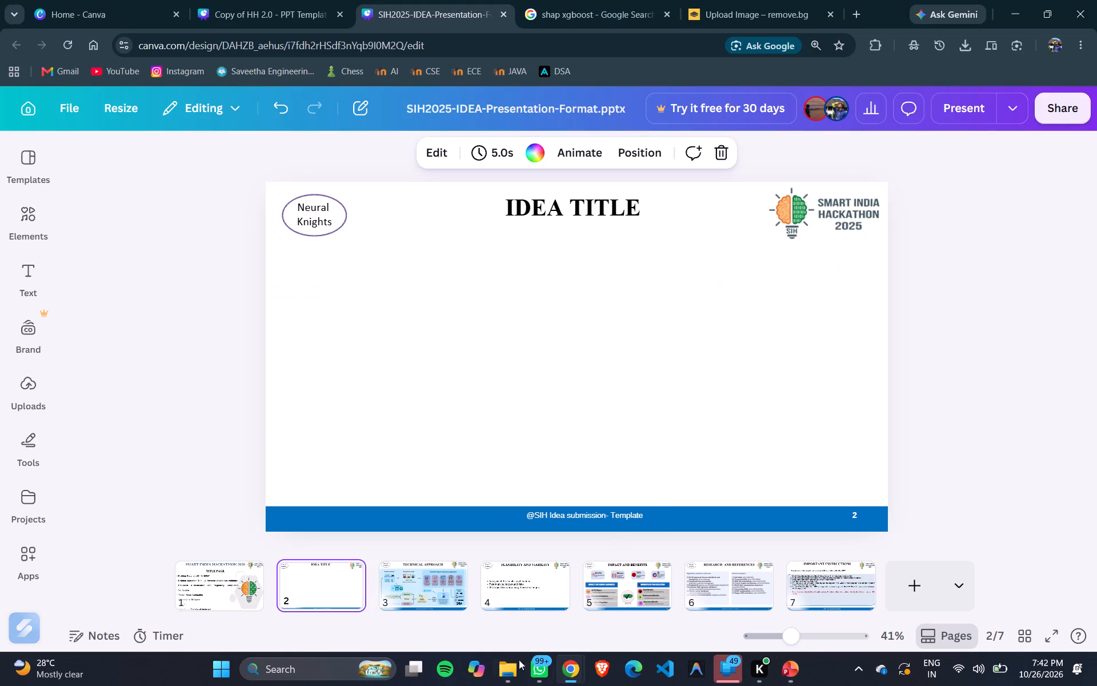
On slide 6, set the corner rounding of the outer rectangle behind "Regulation, platform and tools" to 35.
click(431, 599)
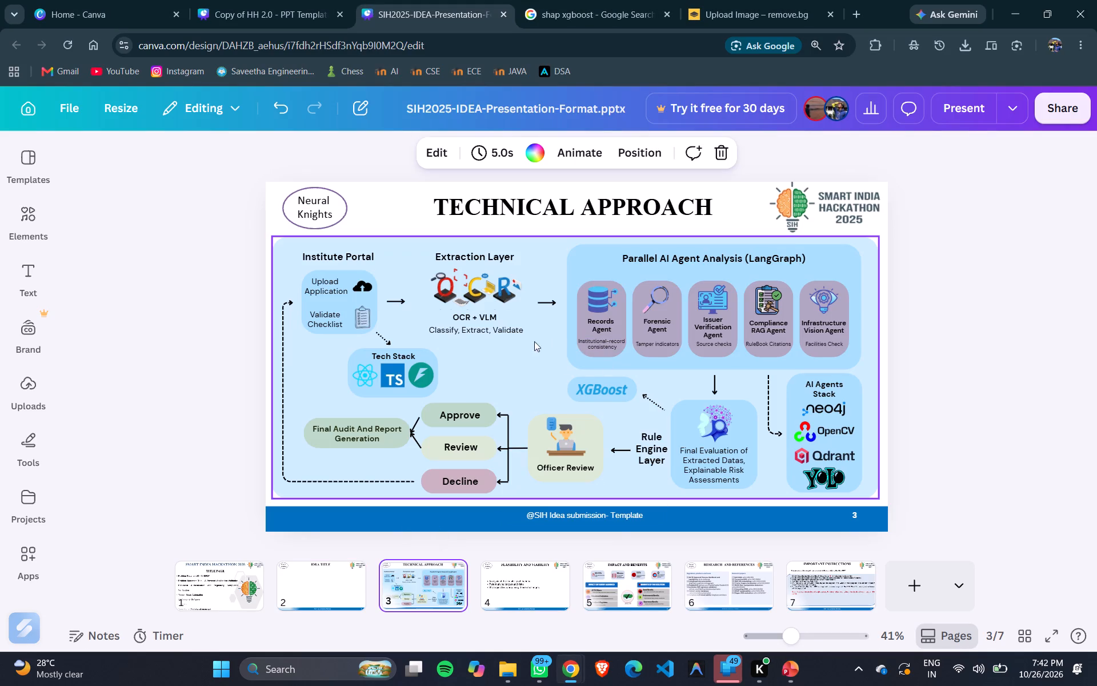
click(639, 587)
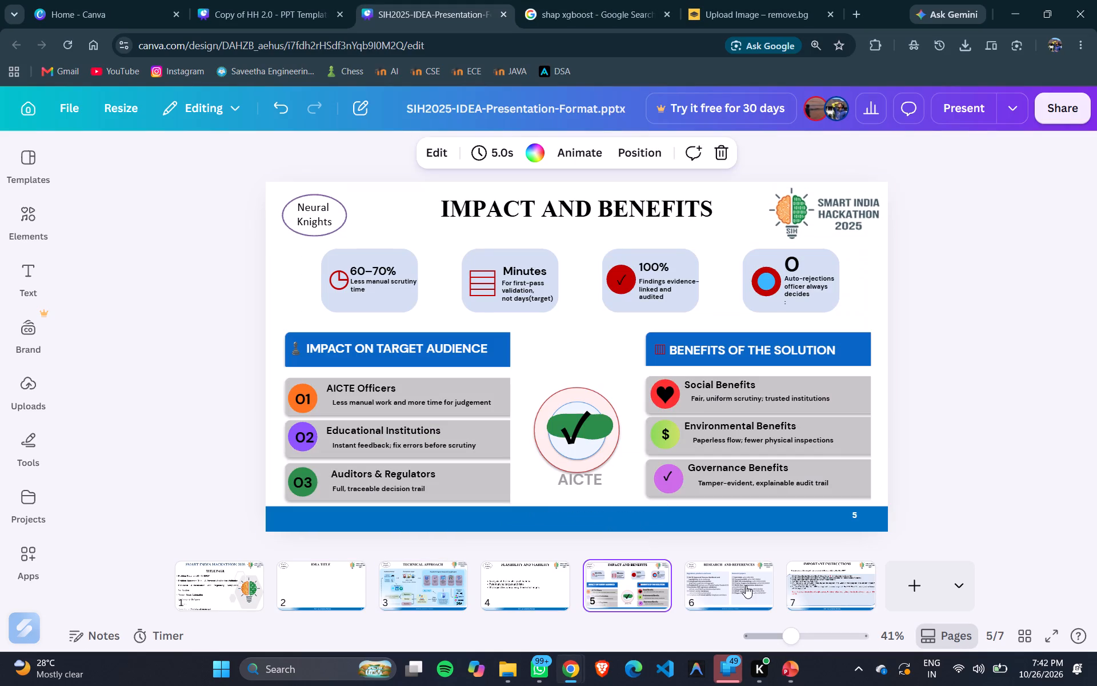
click(757, 587)
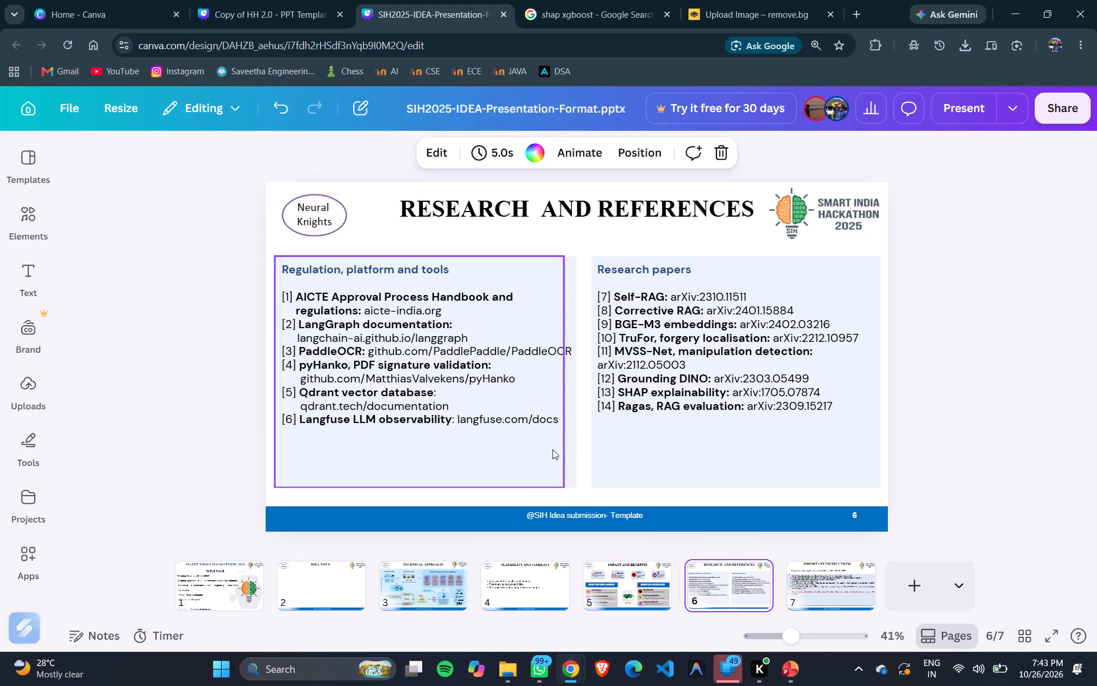
click(572, 453)
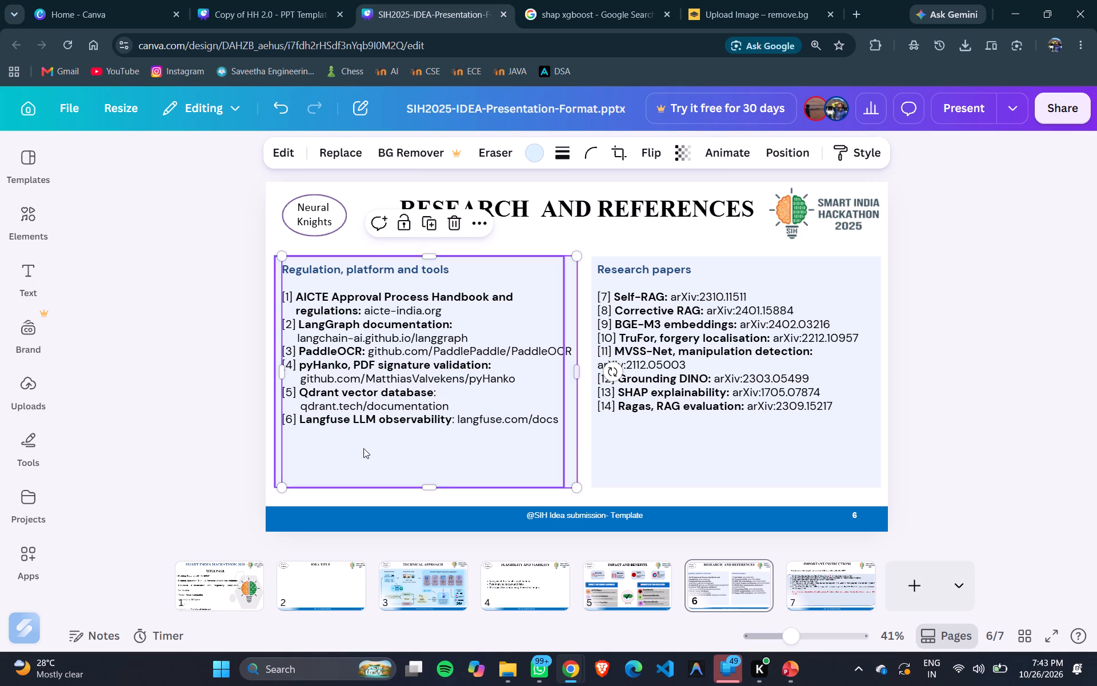
click(203, 392)
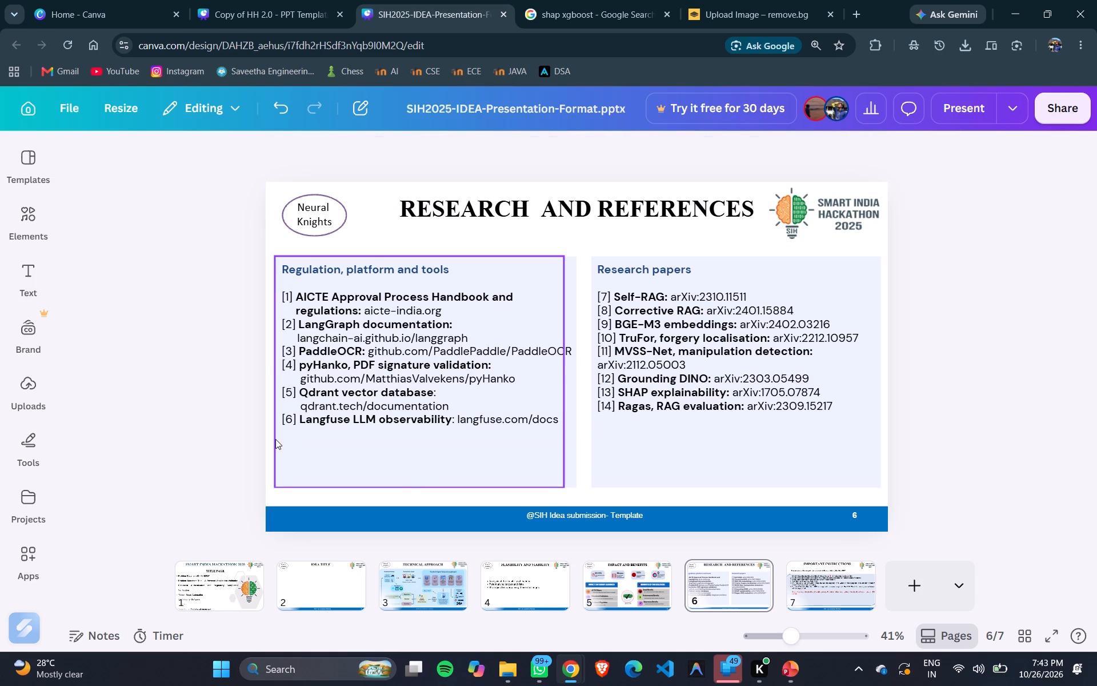
click(275, 439)
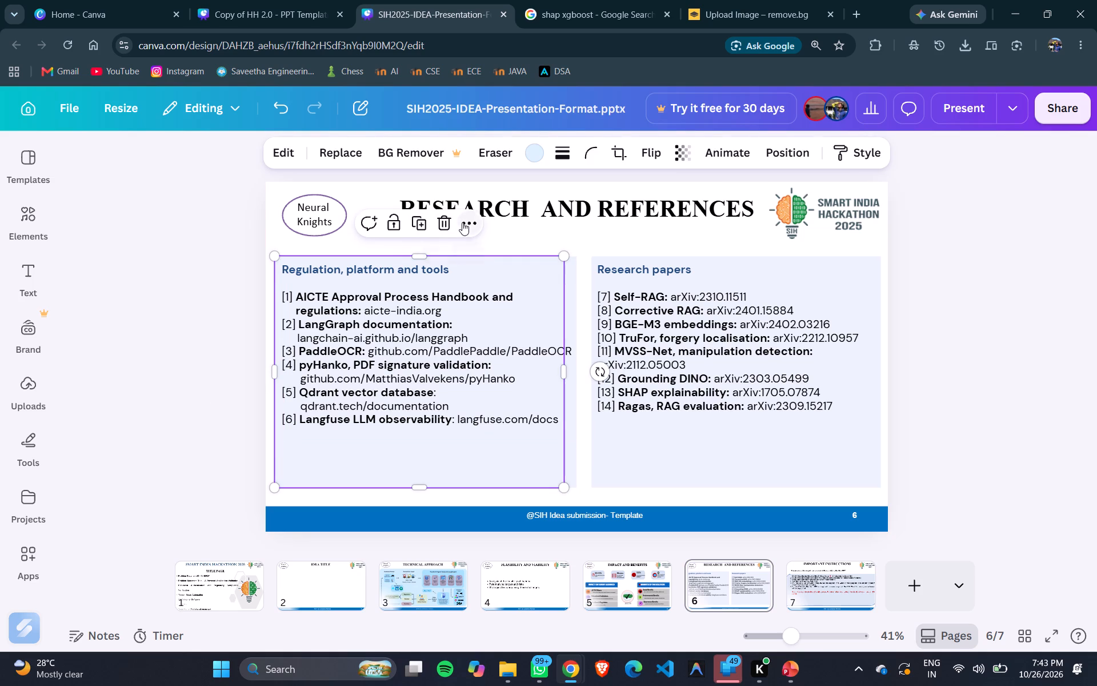
click(580, 154)
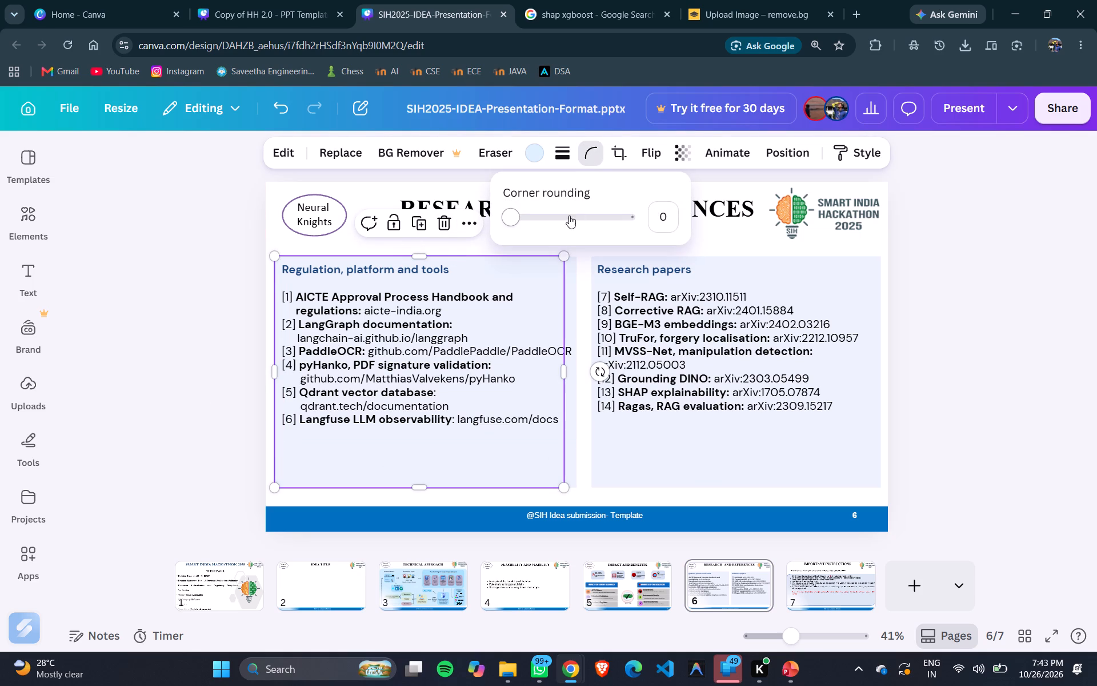
drag(514, 218, 602, 217)
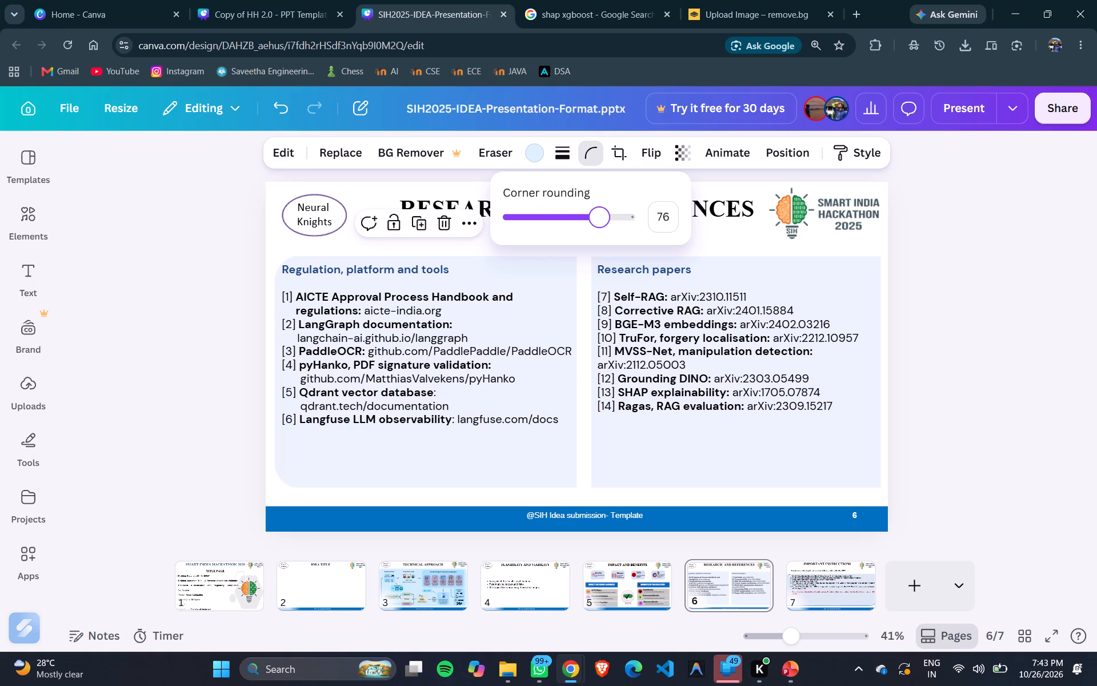
drag(602, 217, 567, 214)
drag(567, 214, 551, 213)
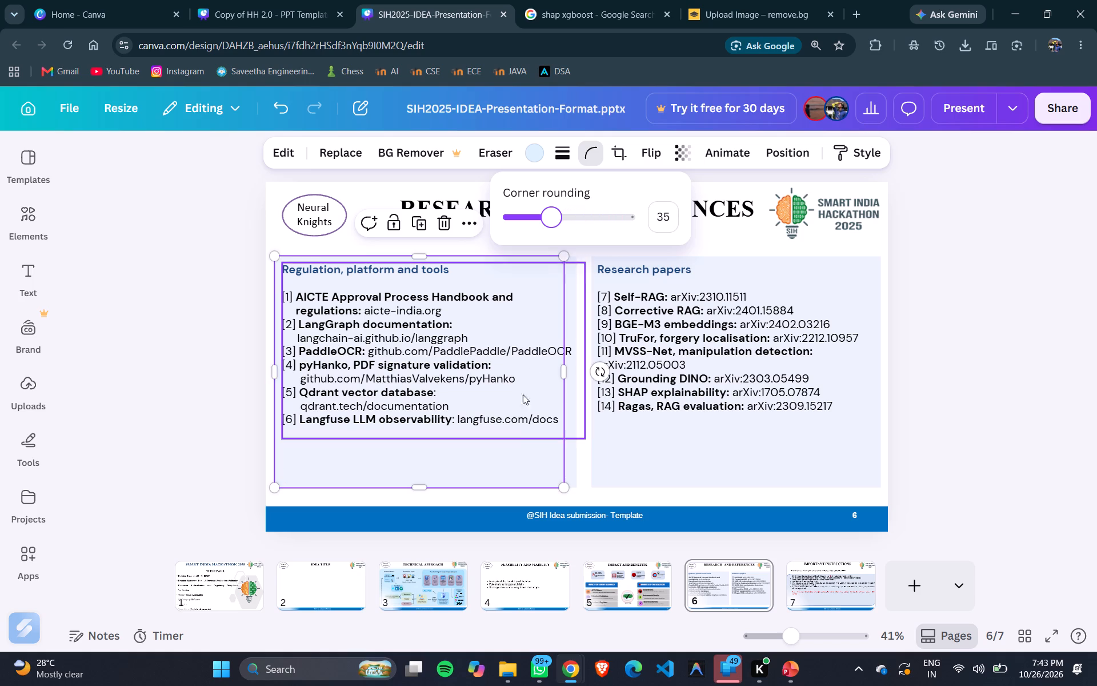
Set the corner rounding of the second, overlapping rectangle behind "Regulation, platform and tools" to 35.
click(574, 468)
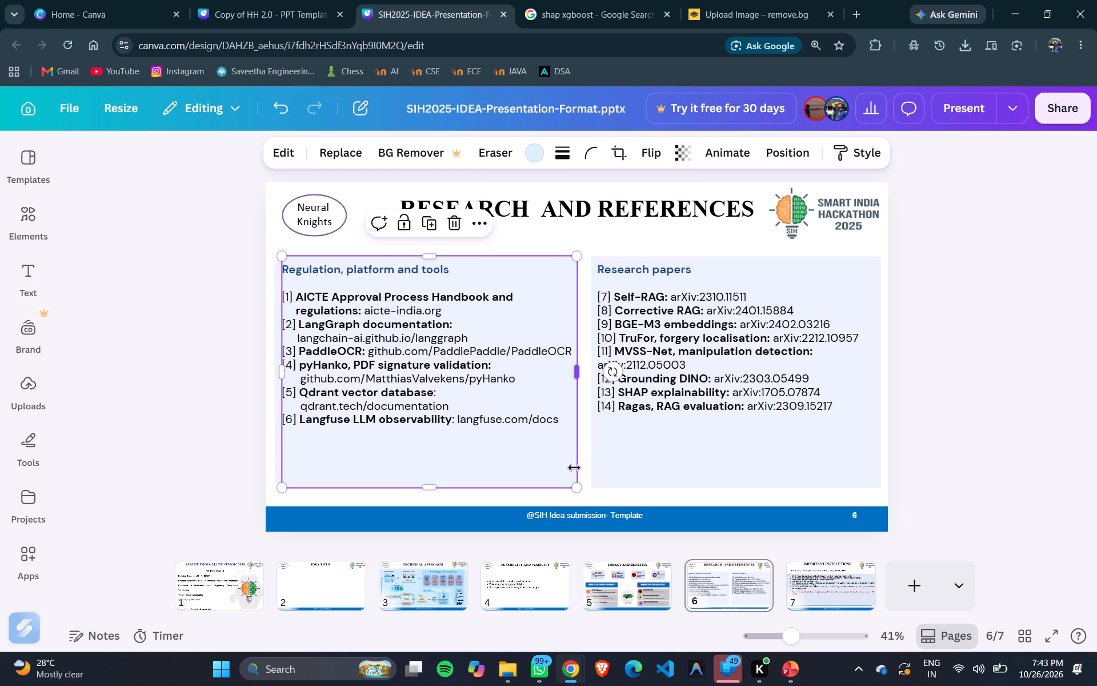
click(586, 155)
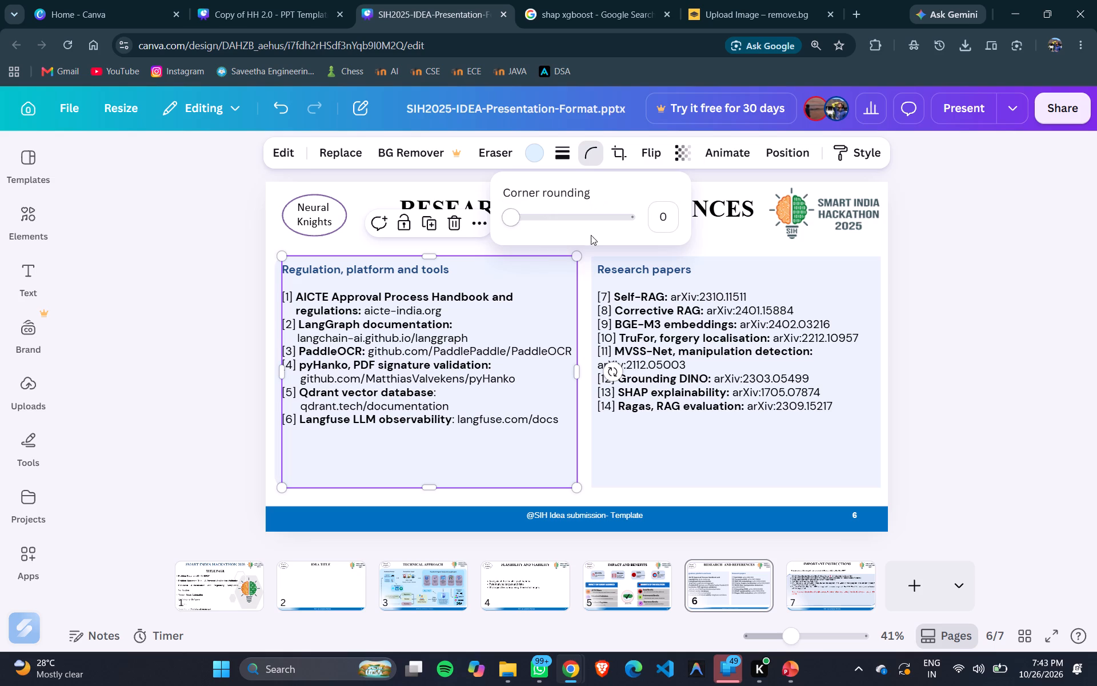
drag(517, 222, 526, 222)
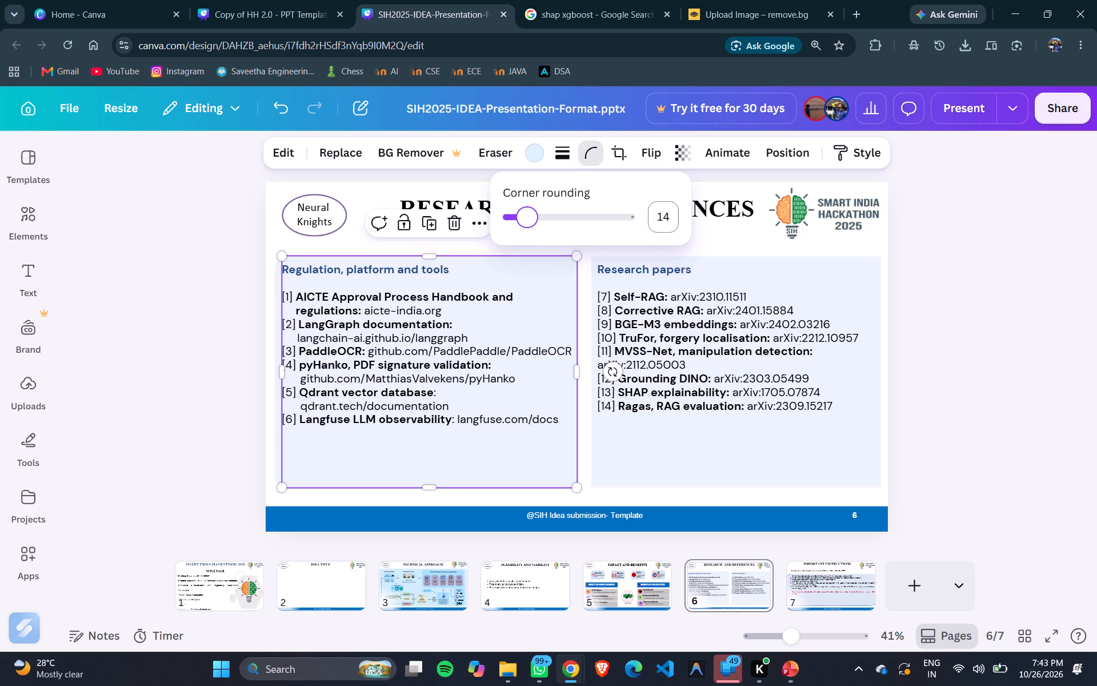
double_click(662, 223)
text(35)
key(Return)
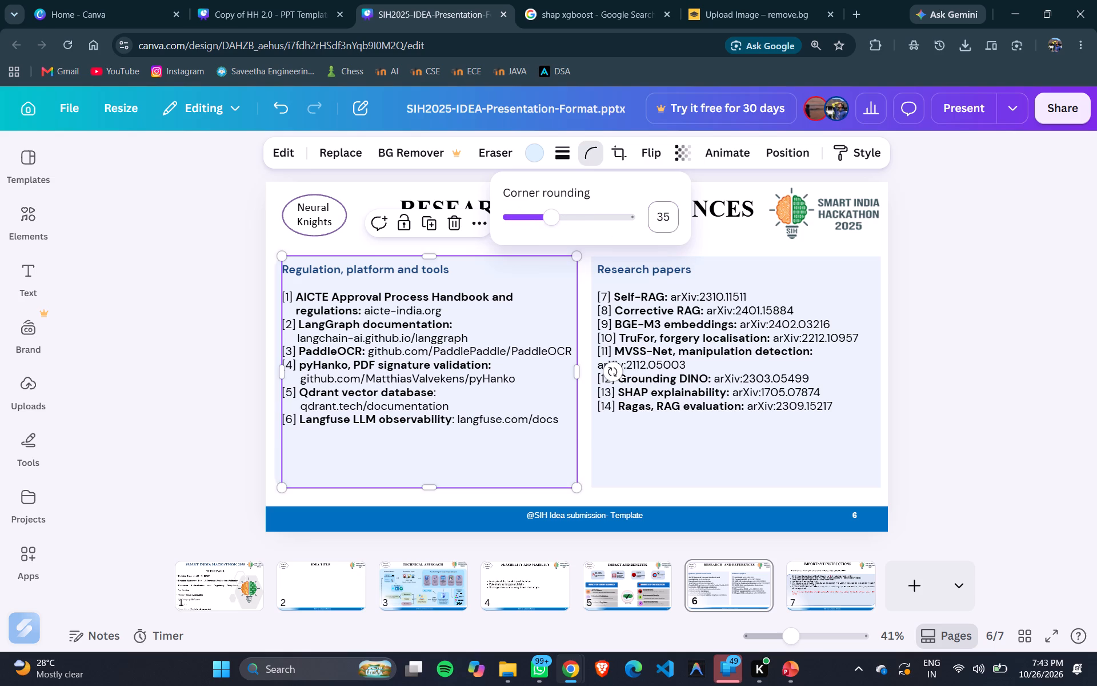
Replace the square-cornered background of "Research papers" with a duplicate of the rounded left rectangle, level with the left panel.
click(495, 462)
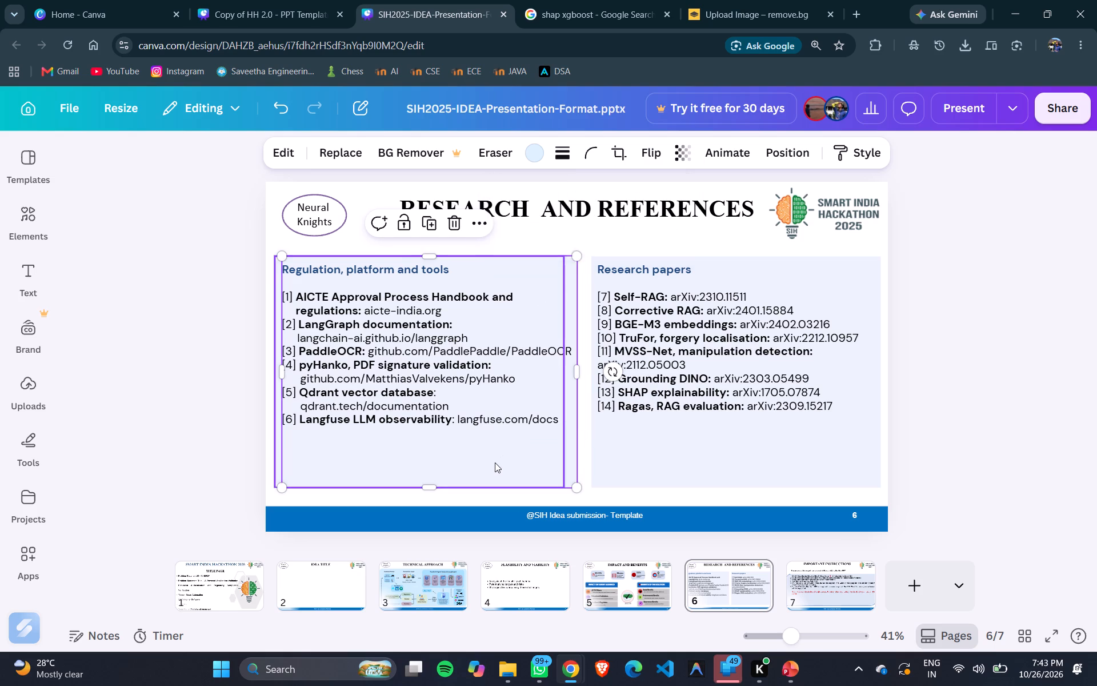
key(ctrl+d)
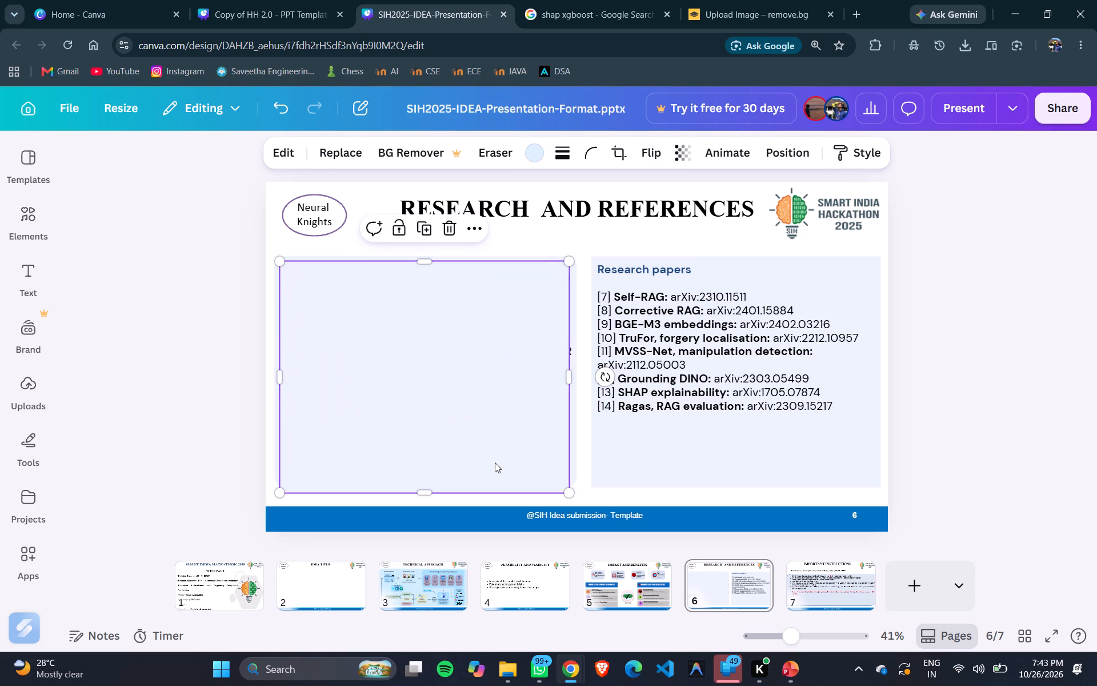
click(766, 474)
key(Delete)
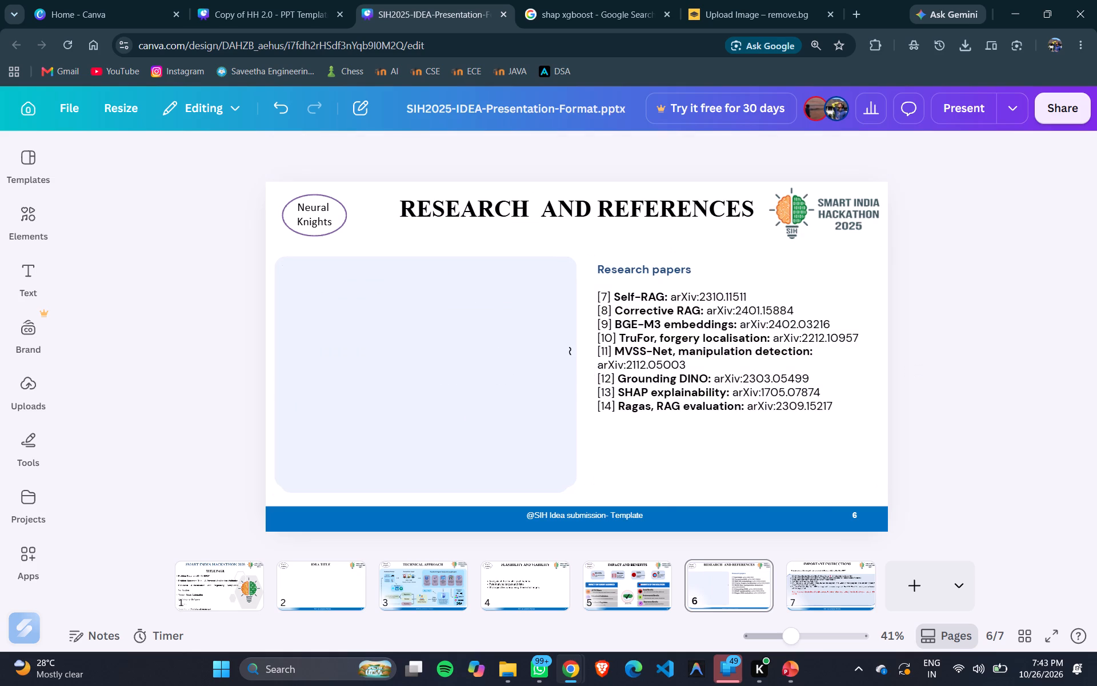
drag(473, 460, 782, 442)
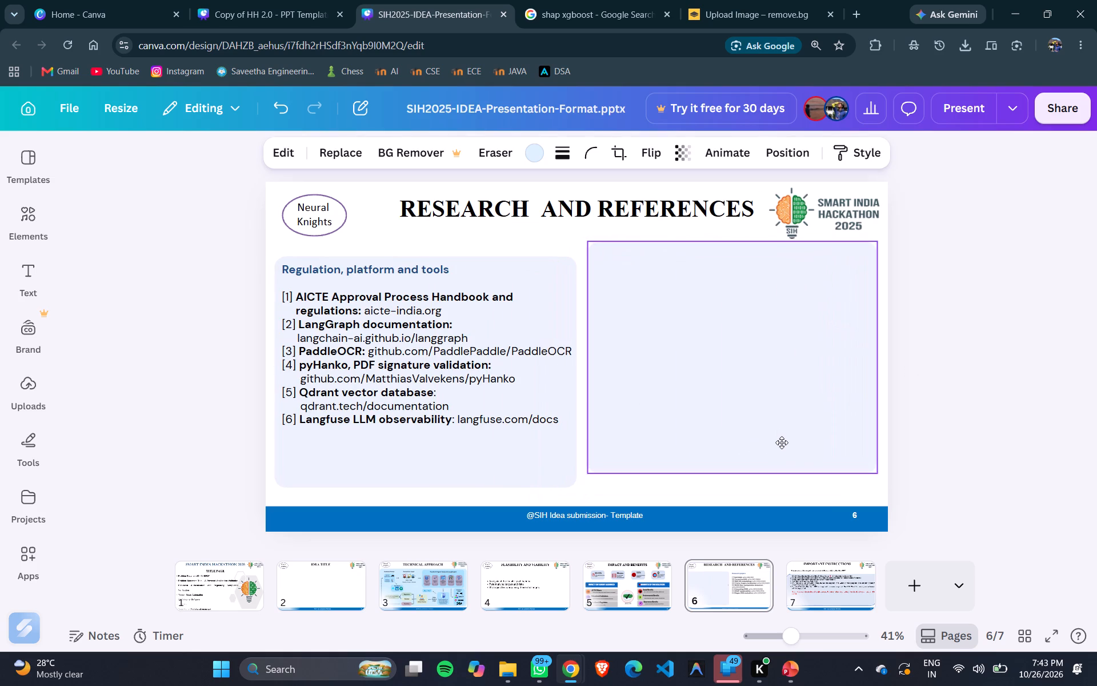
drag(782, 442, 782, 455)
click(782, 455)
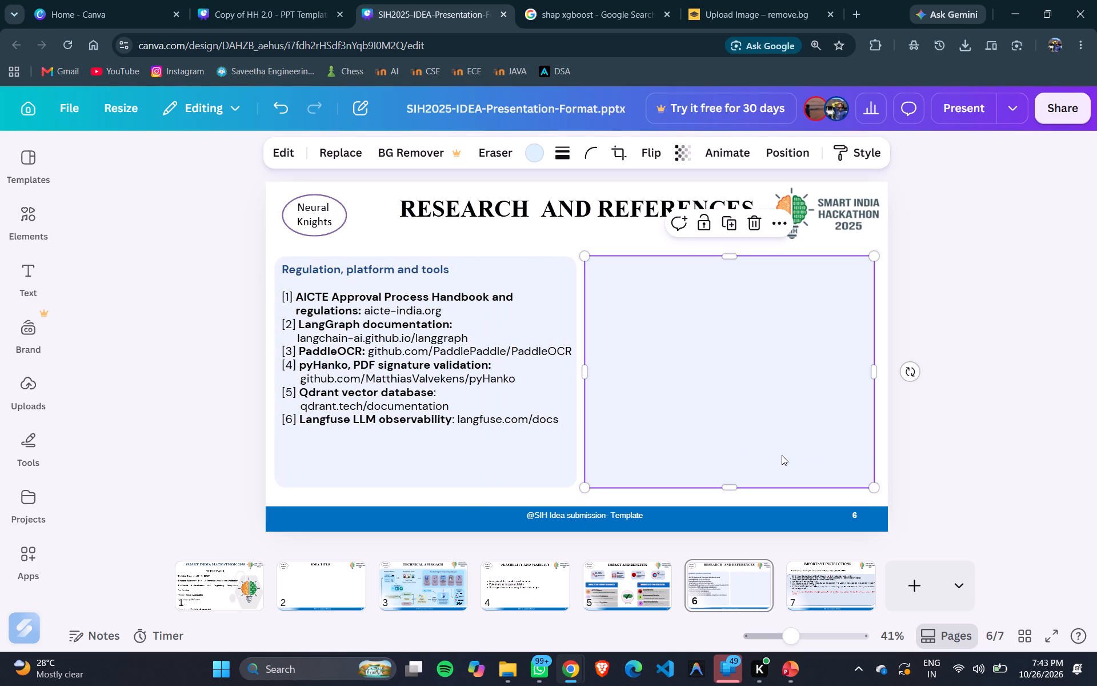
Send the new rounded rectangle backward behind the "Research papers" text and deselect it.
click(782, 455)
click(782, 234)
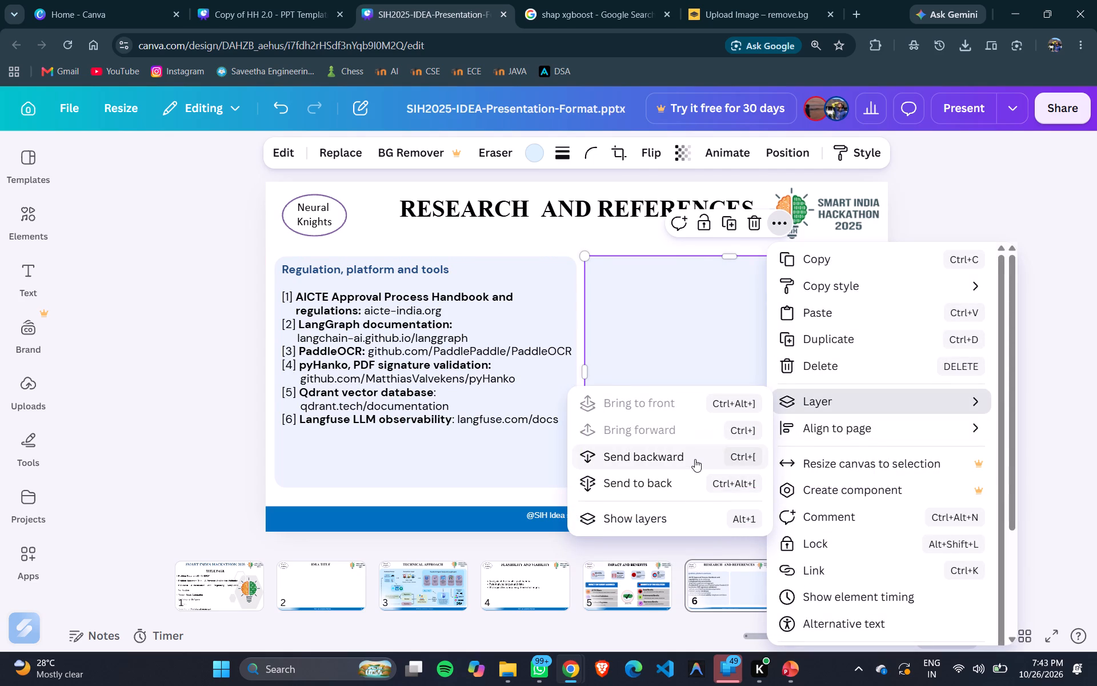
click(695, 459)
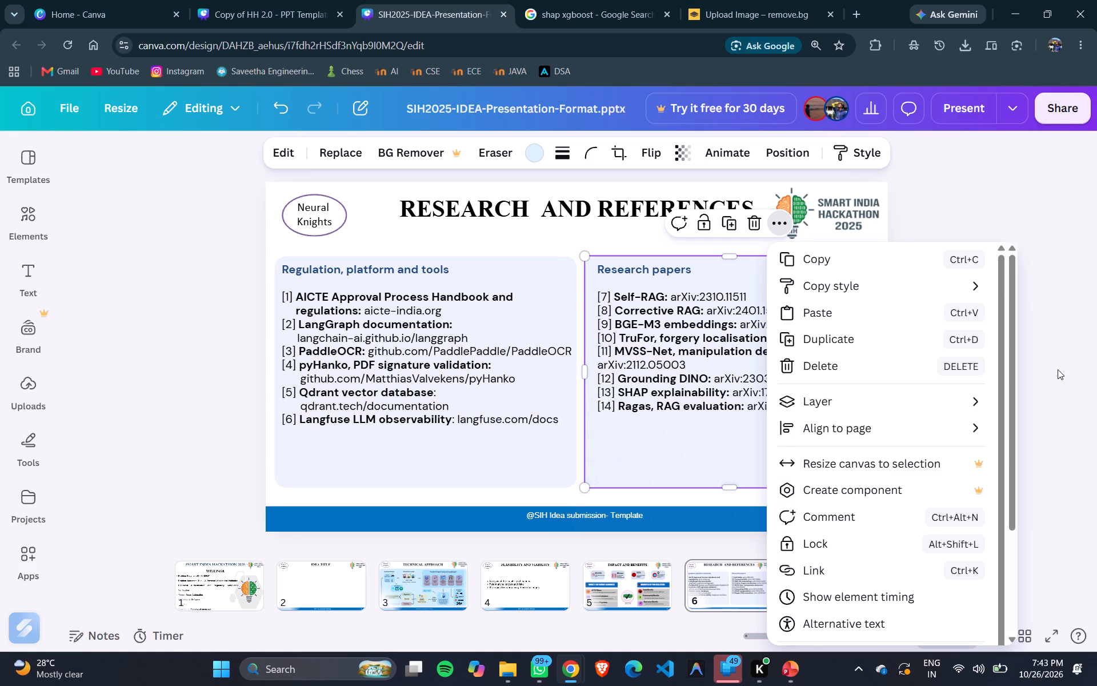
click(1058, 369)
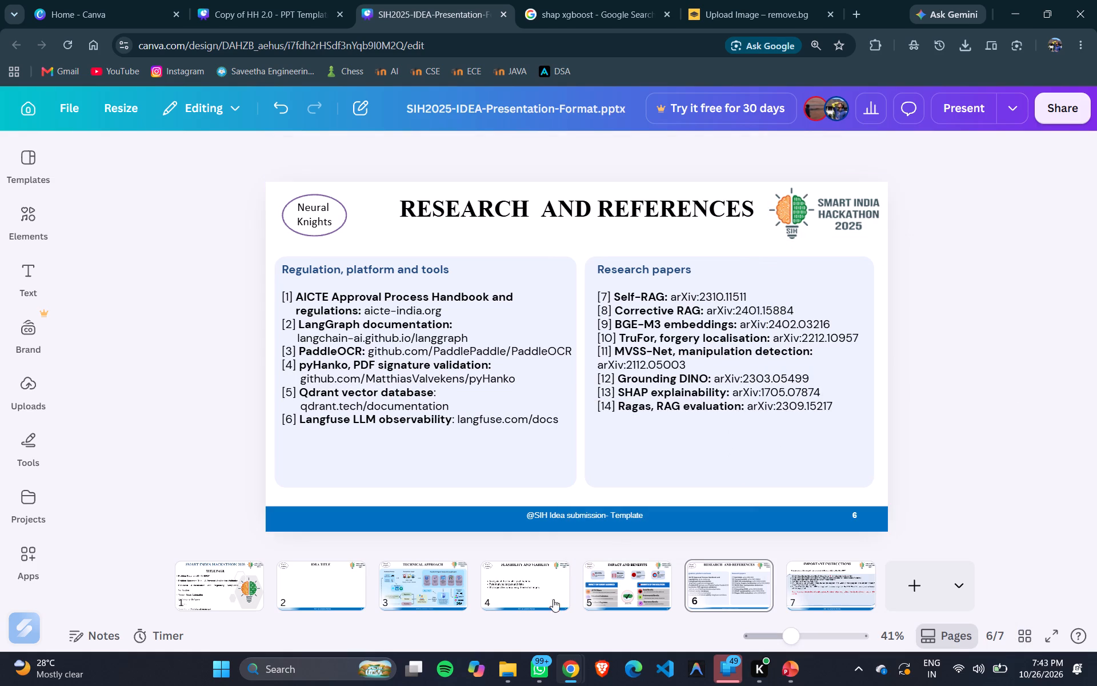
Return to the empty IDEA TITLE slide 2 and review the reference deck's slide 2 content for it.
click(541, 589)
click(454, 584)
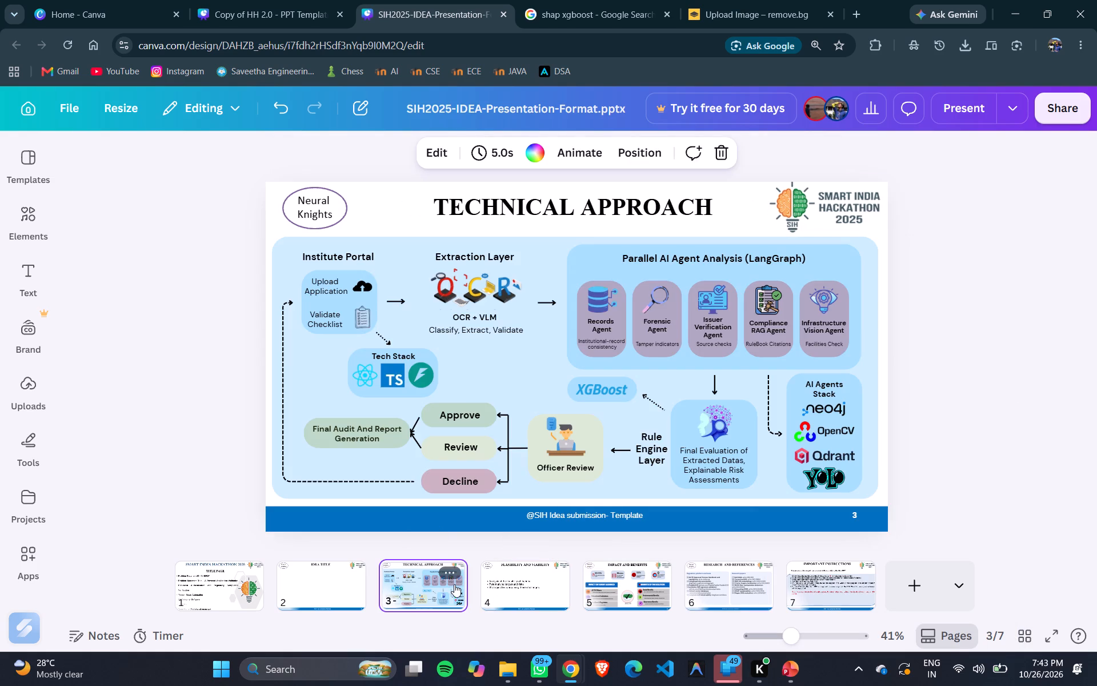
click(326, 585)
key(alt+Tab)
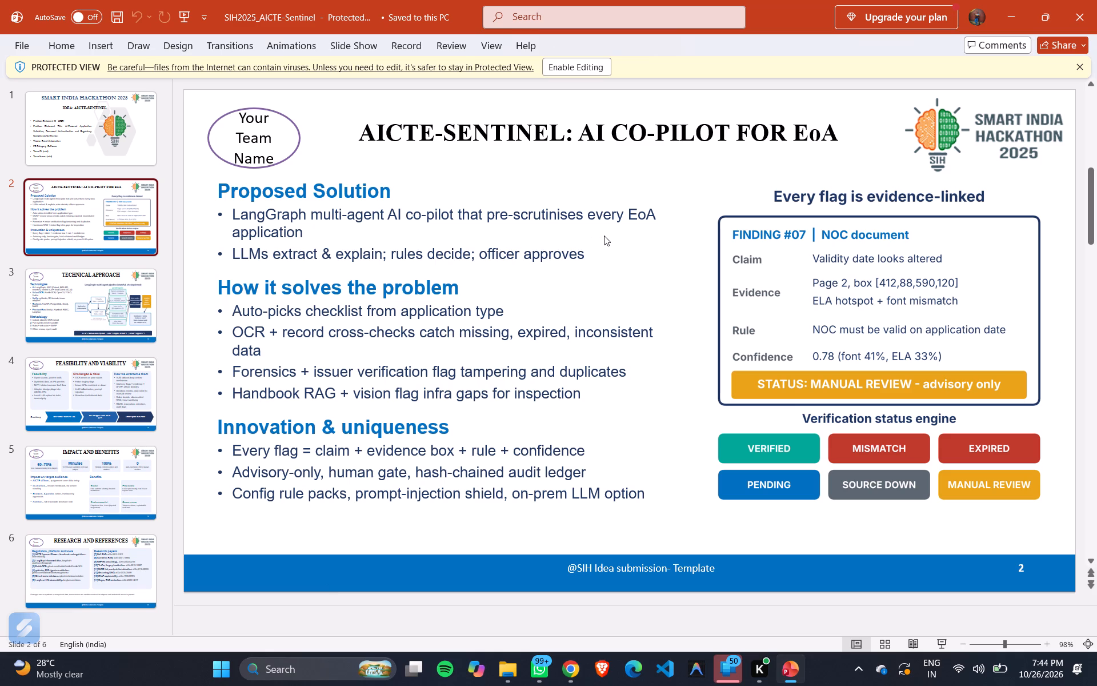
key(alt+Tab)
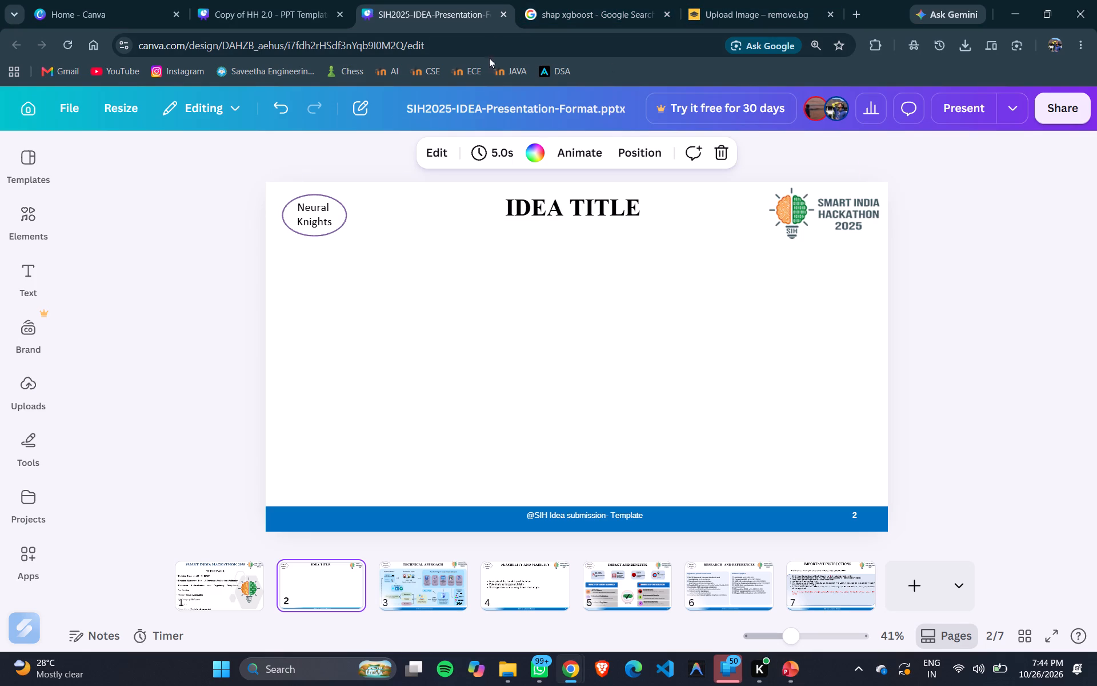
View the Problem Statement slide in the Copy of HH 2.0 - PPT Template design as a layout reference.
click(287, 0)
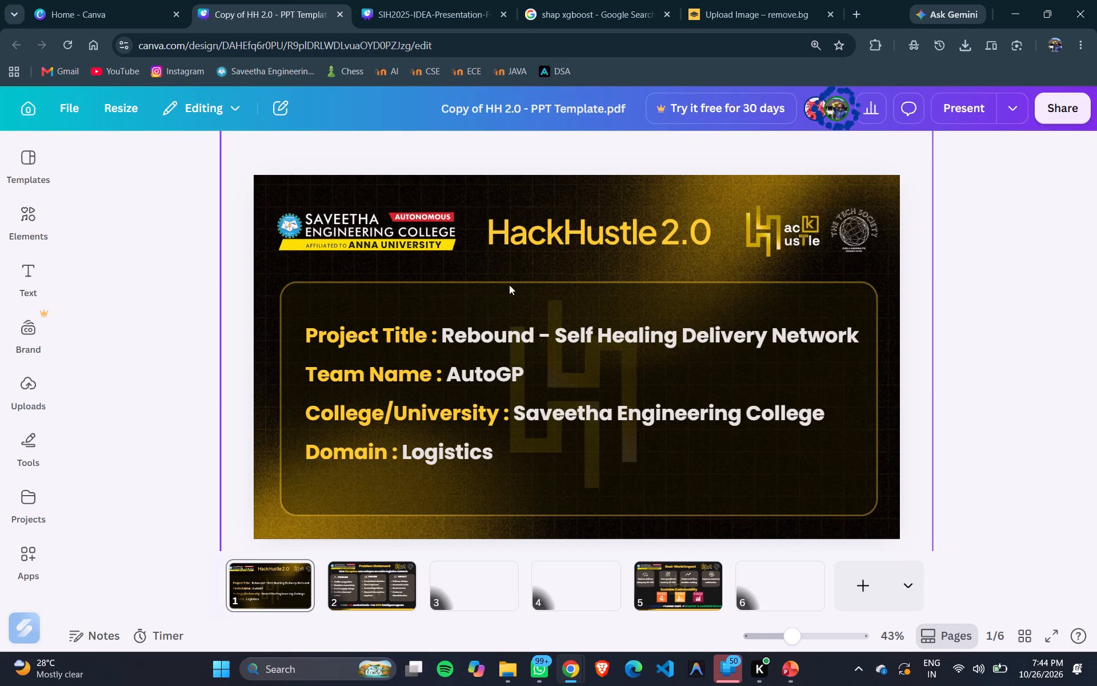
click(357, 575)
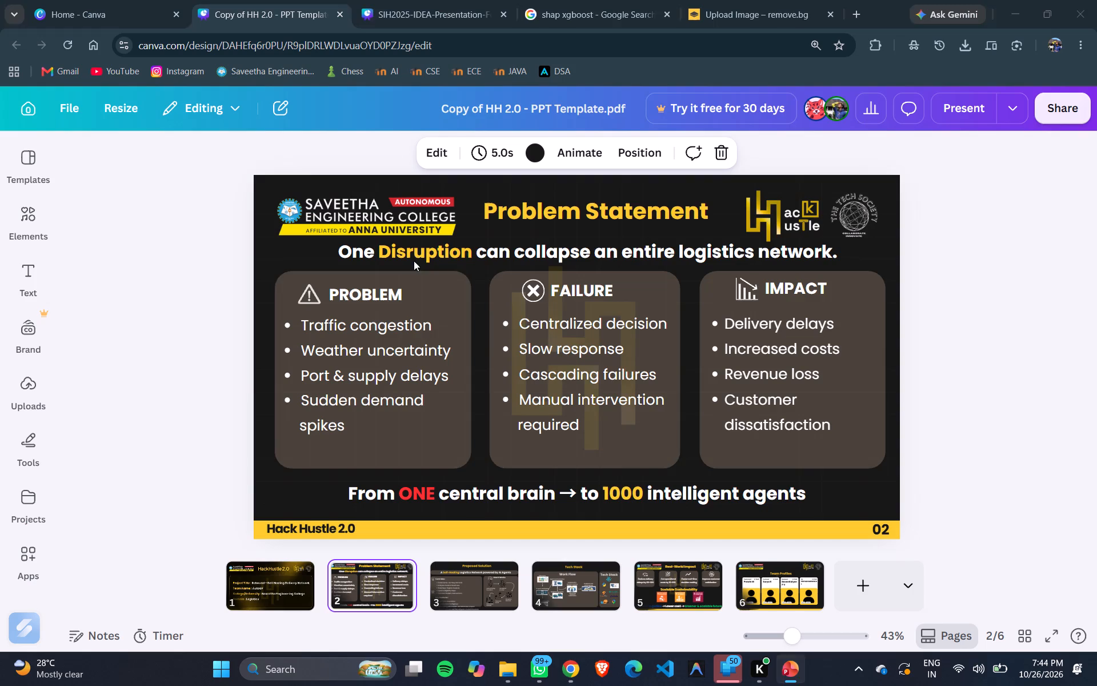
click(478, 3)
click(202, 579)
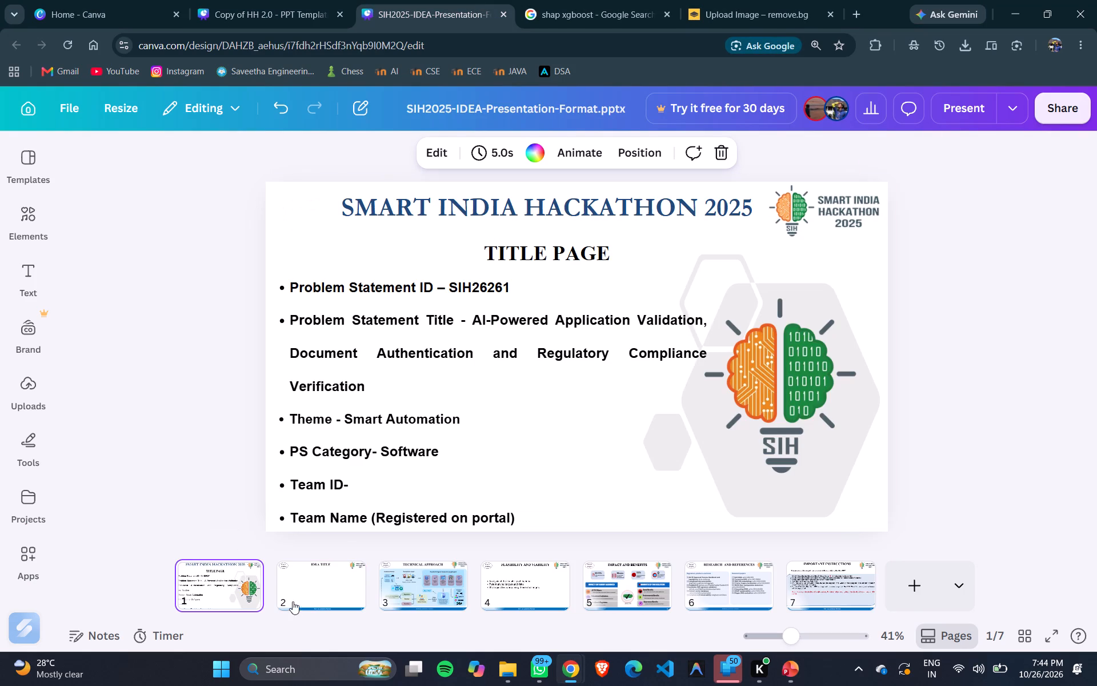
click(300, 605)
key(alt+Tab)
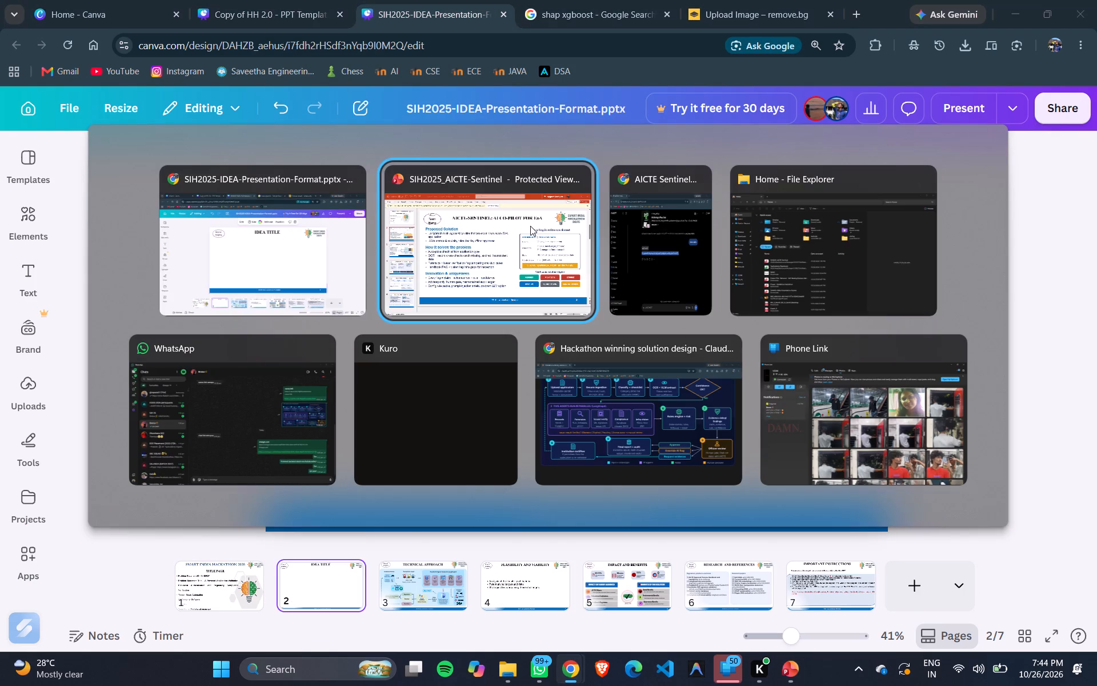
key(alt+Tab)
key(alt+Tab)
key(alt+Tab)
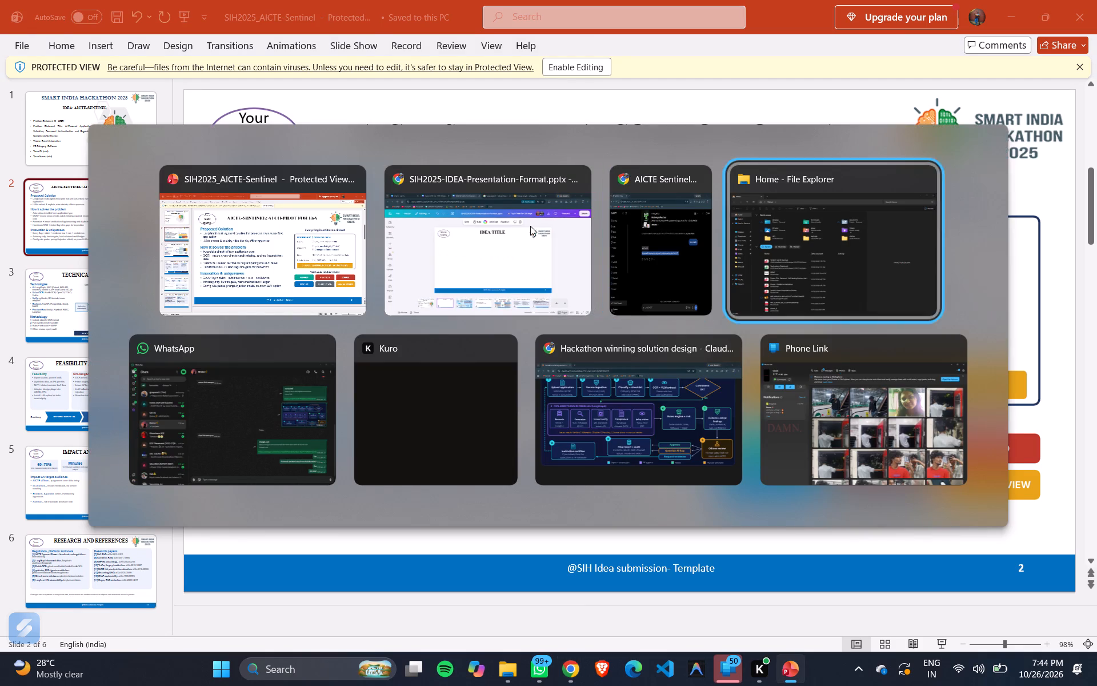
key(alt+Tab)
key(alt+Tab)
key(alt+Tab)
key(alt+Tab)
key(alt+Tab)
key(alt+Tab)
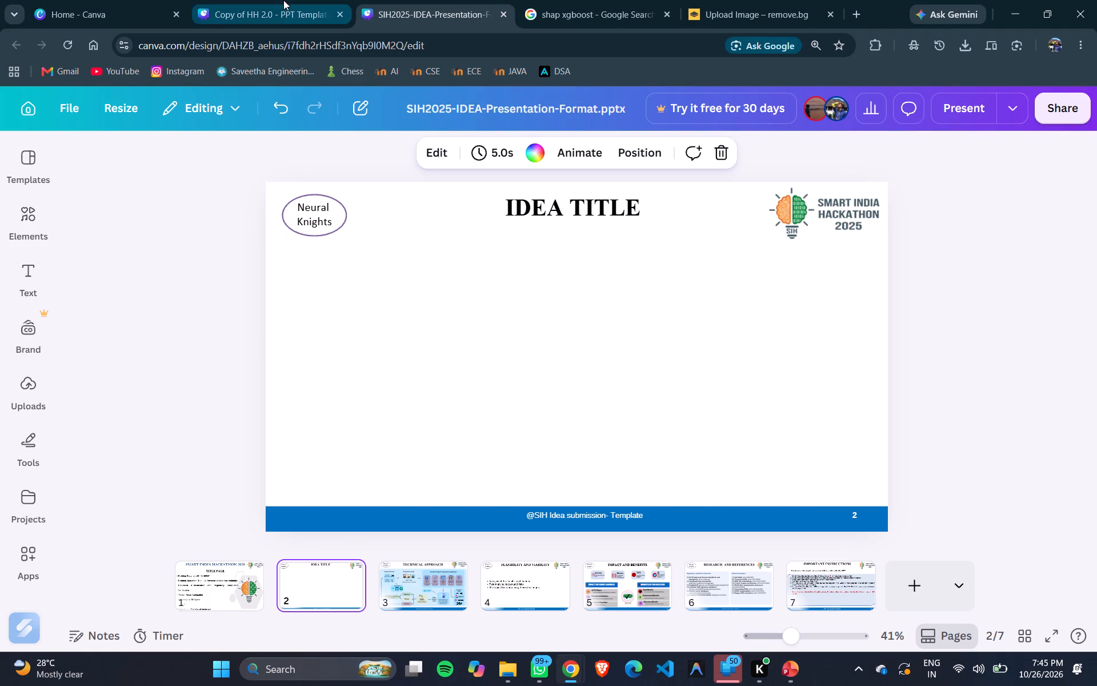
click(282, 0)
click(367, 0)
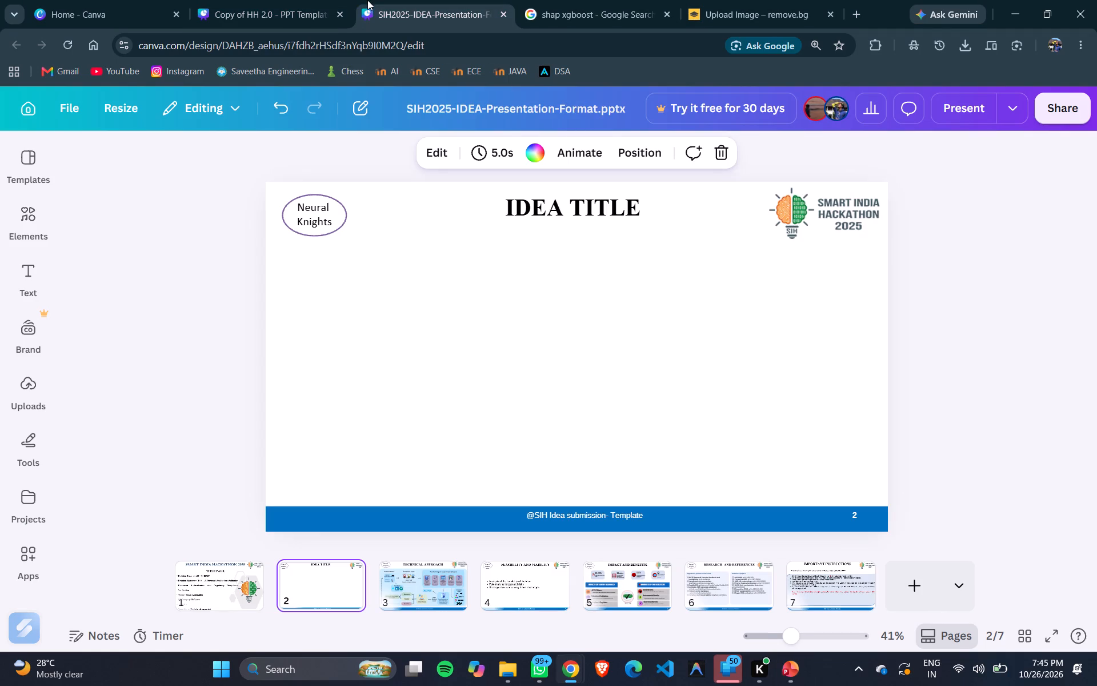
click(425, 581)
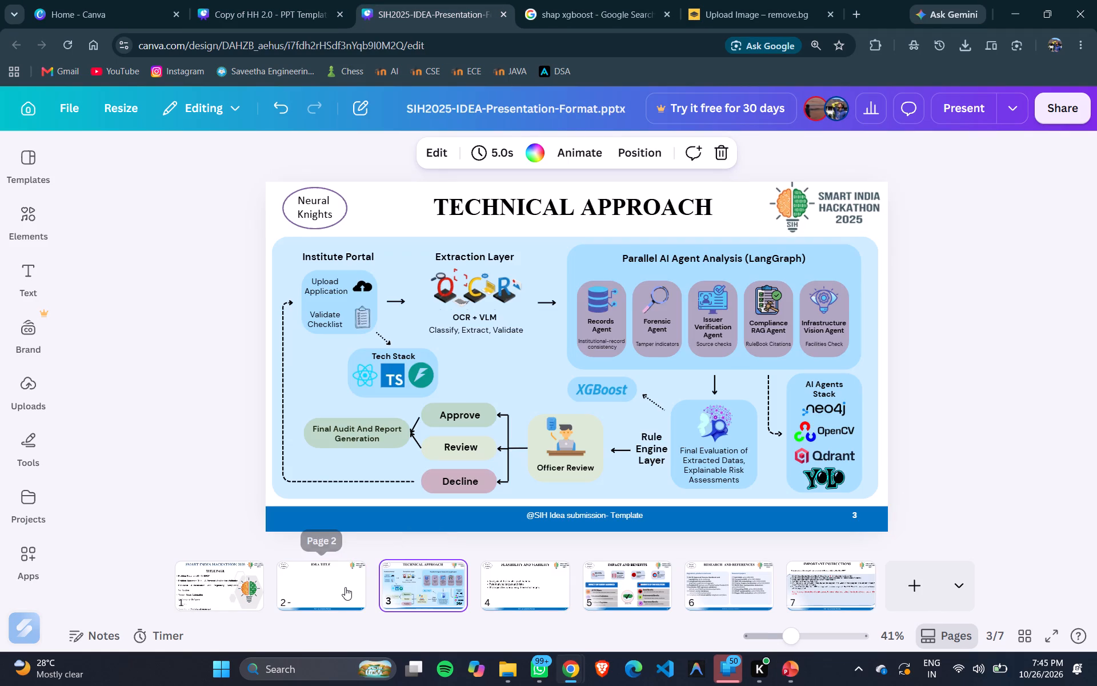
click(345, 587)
Add a text box to slide 2 containing the copied line "AI-powered document scrutiny and compliance verification for AICTE.".
double_click(526, 246)
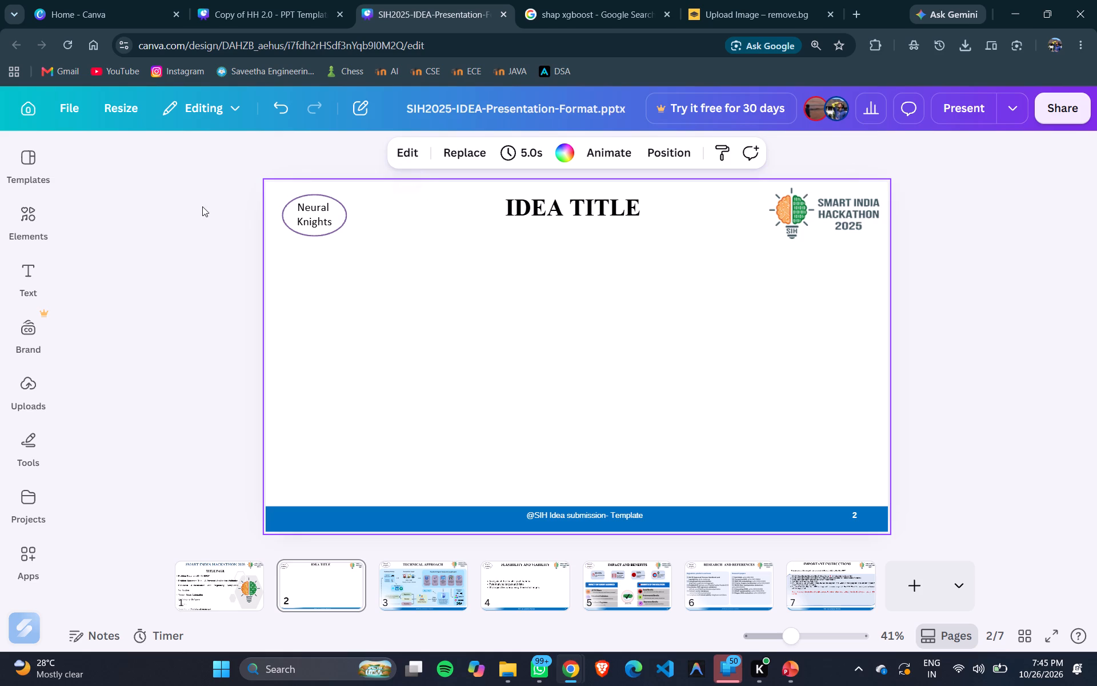
click(3, 270)
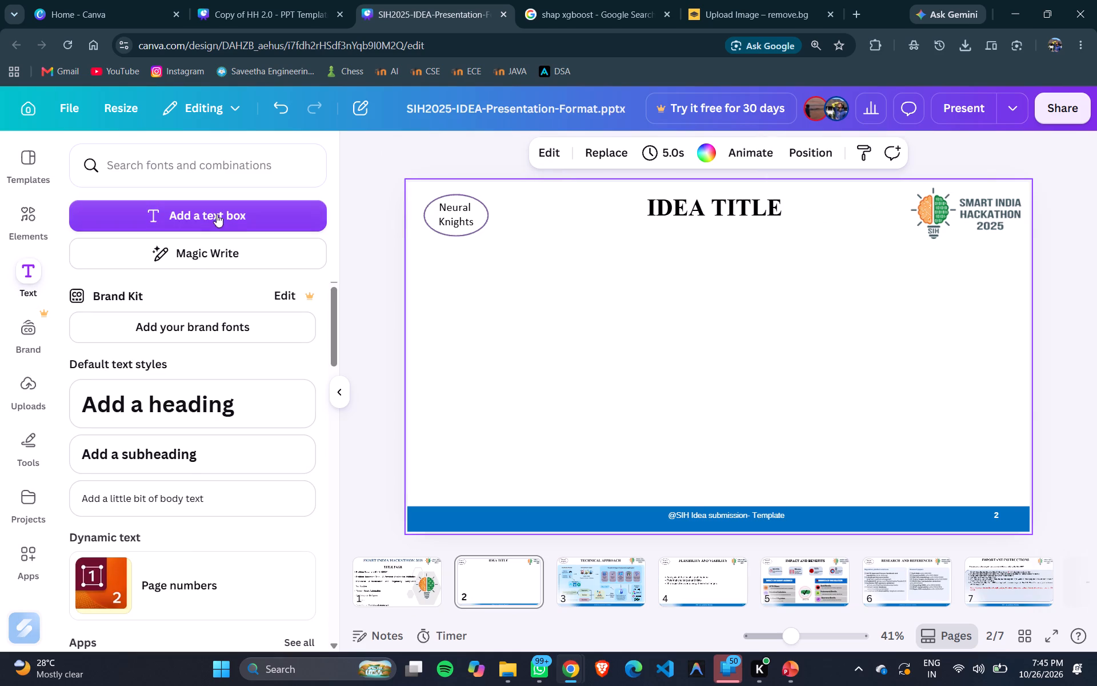
click(216, 217)
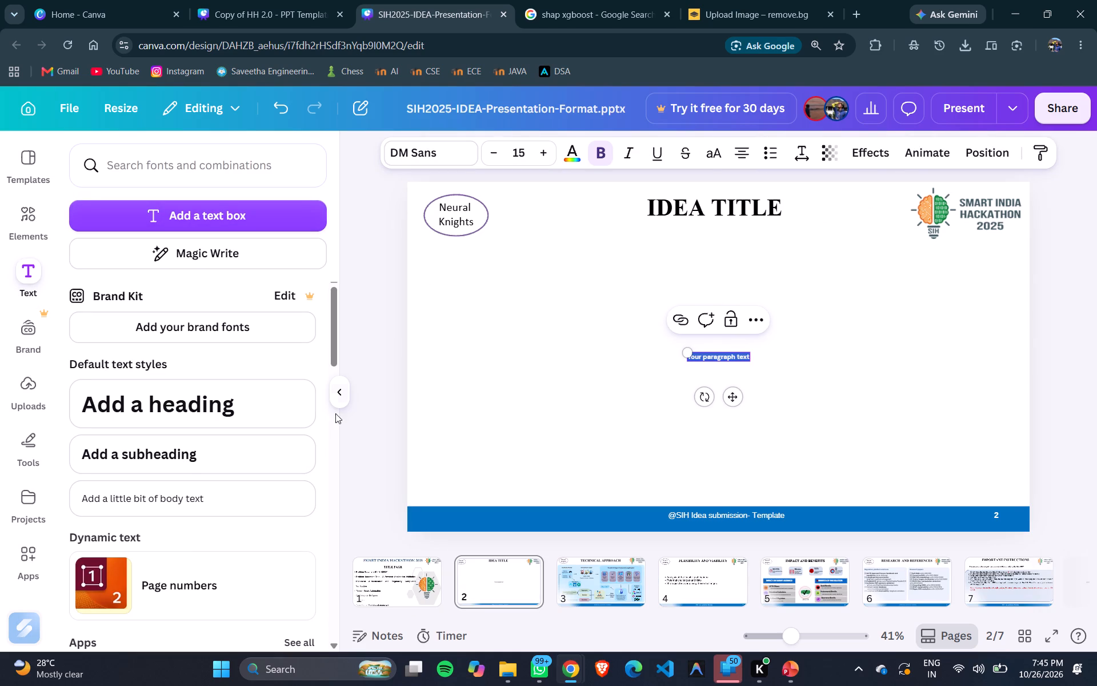
click(332, 389)
key(ctrl+v)
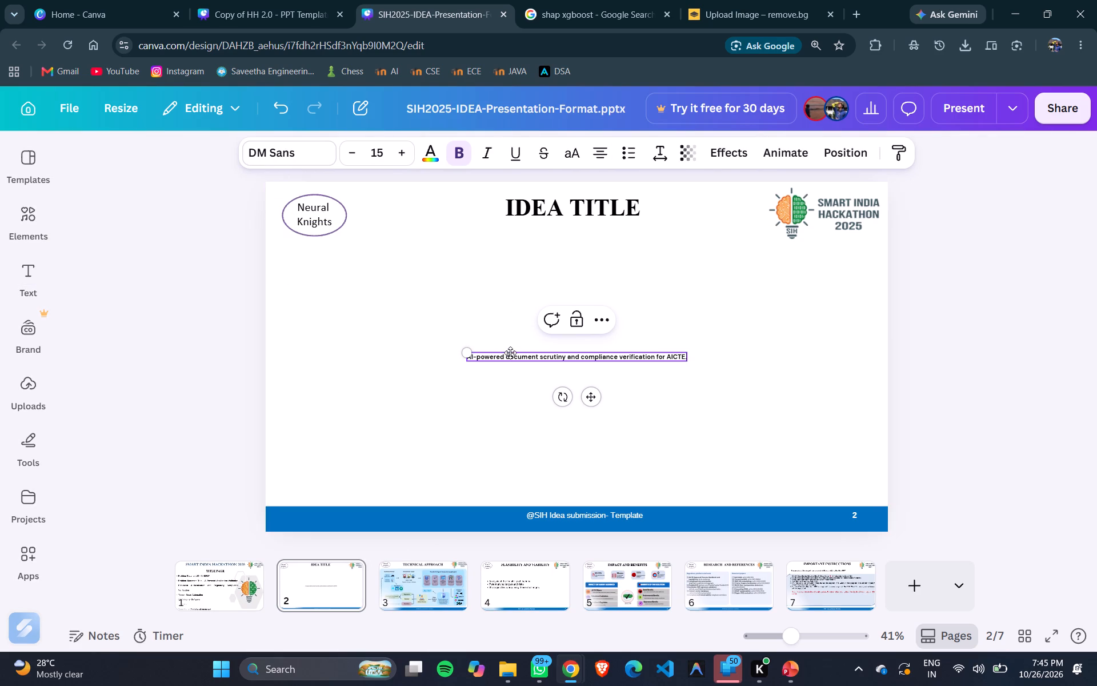
Set the font size of the new AI-powered document scrutiny line to 34.
click(510, 353)
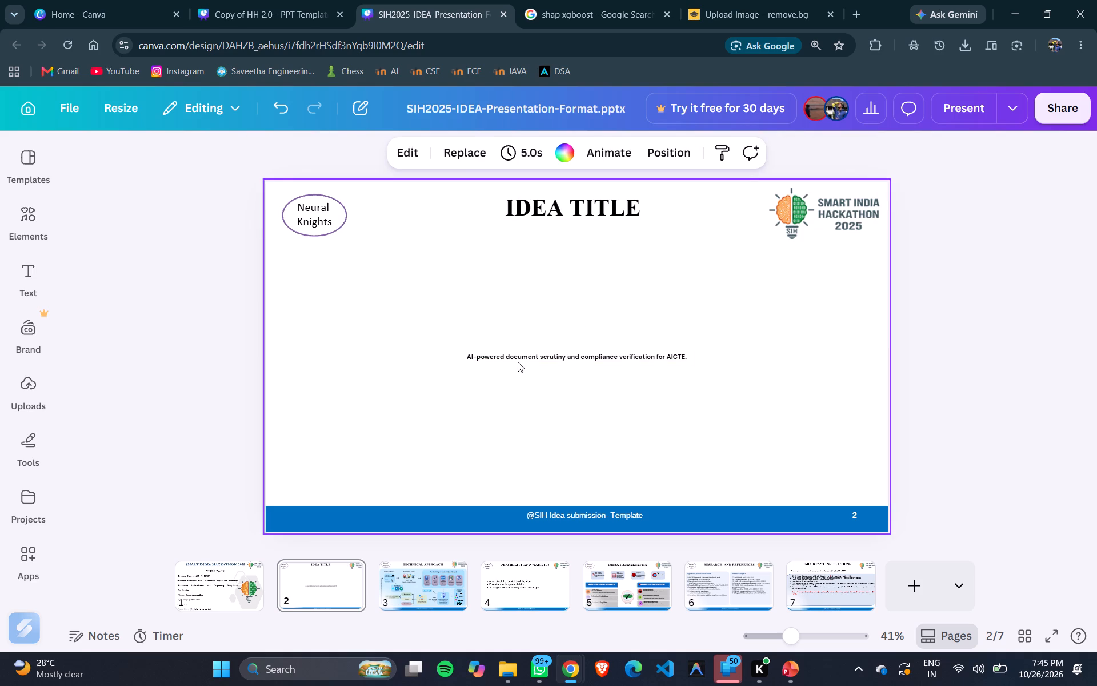
click(519, 357)
triple_click(405, 154)
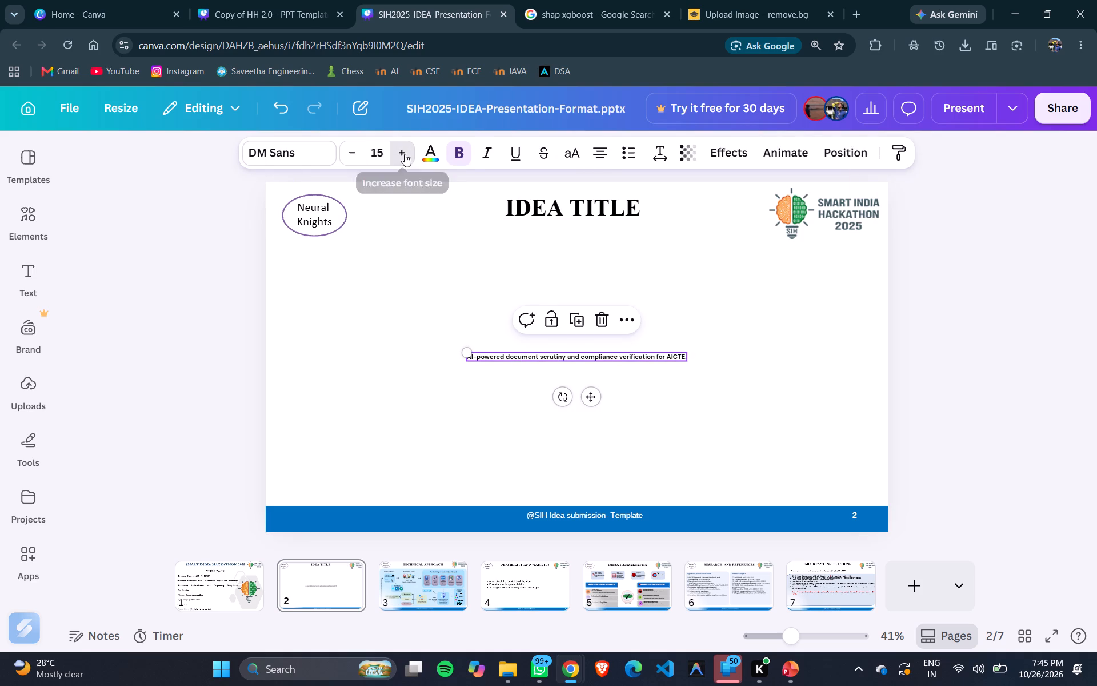
triple_click(405, 154)
triple_click(405, 154)
triple_click(405, 154)
triple_click(405, 154)
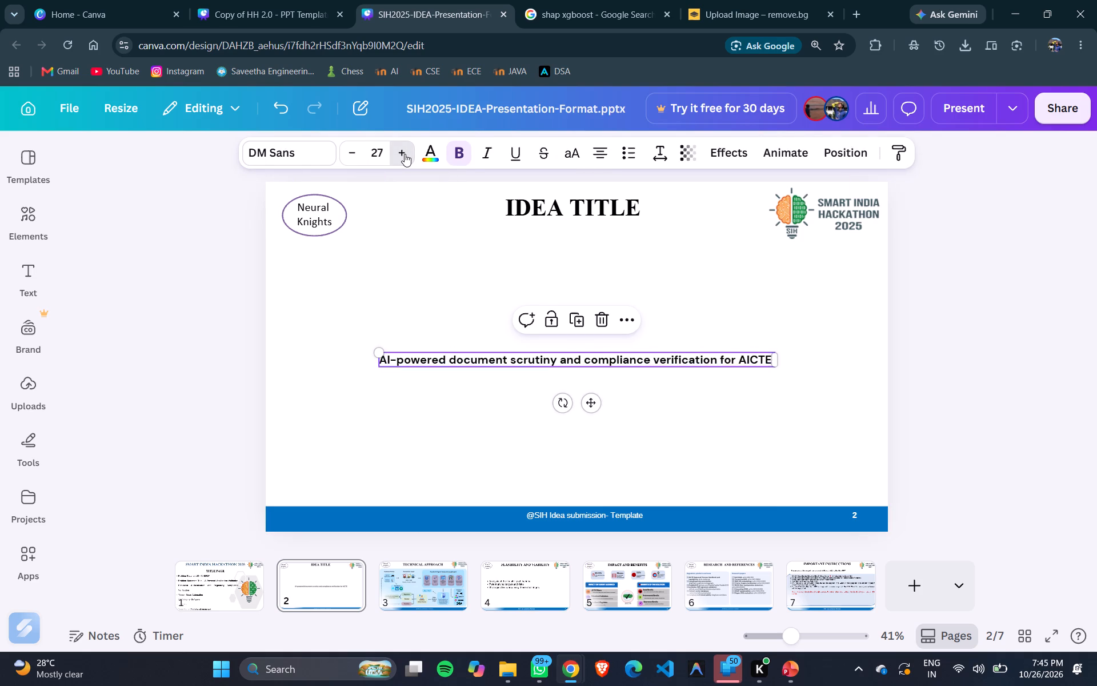
triple_click(405, 154)
double_click(405, 154)
click(405, 154)
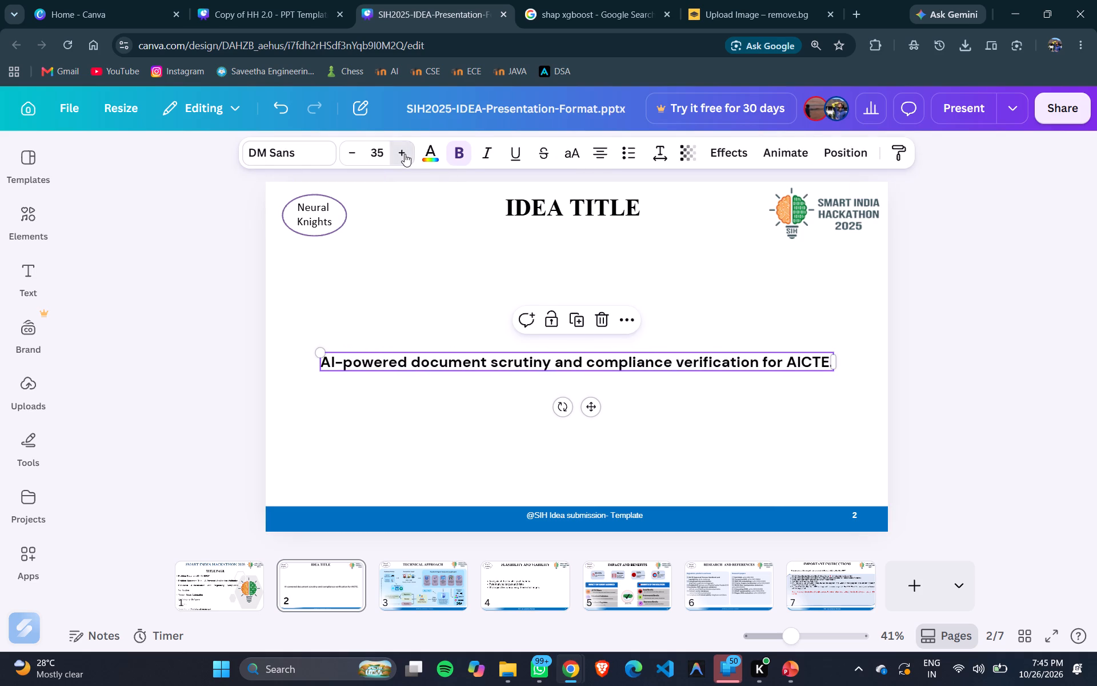
double_click(354, 156)
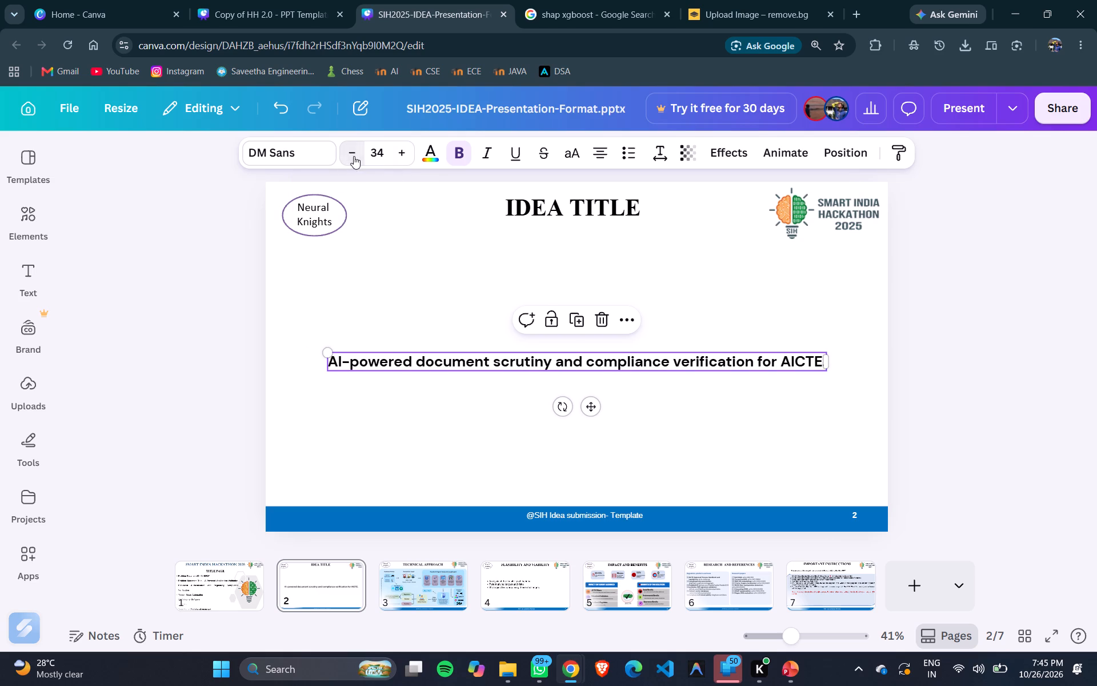
Move the AI-powered document scrutiny line up to just beneath the IDEA TITLE heading.
drag(422, 365, 462, 281)
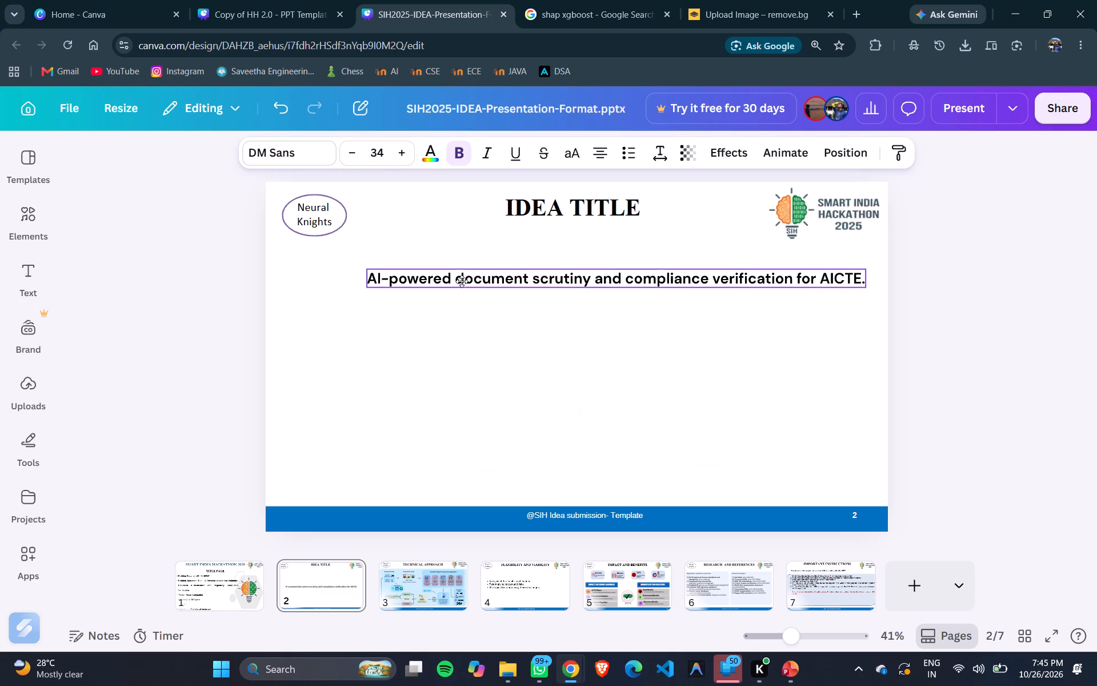
drag(462, 281, 463, 265)
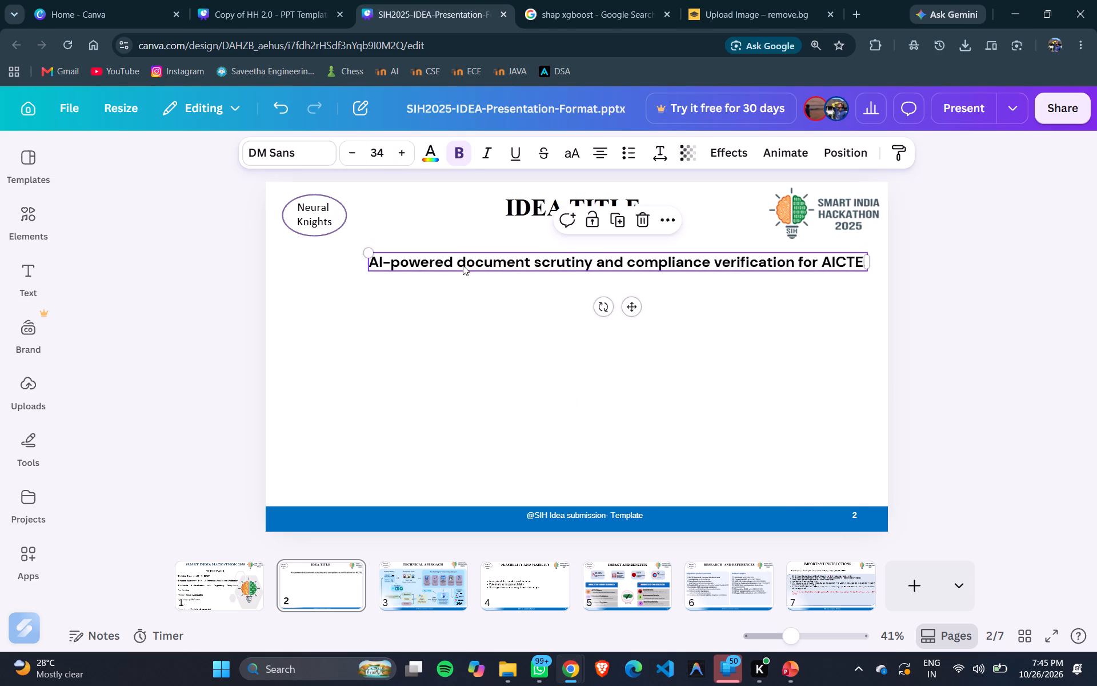
Copy "SENTINEL" from the PowerPoint reference deck's slide 2 title and search Google for "sentinel meaning", showing all result types.
key(alt+Tab)
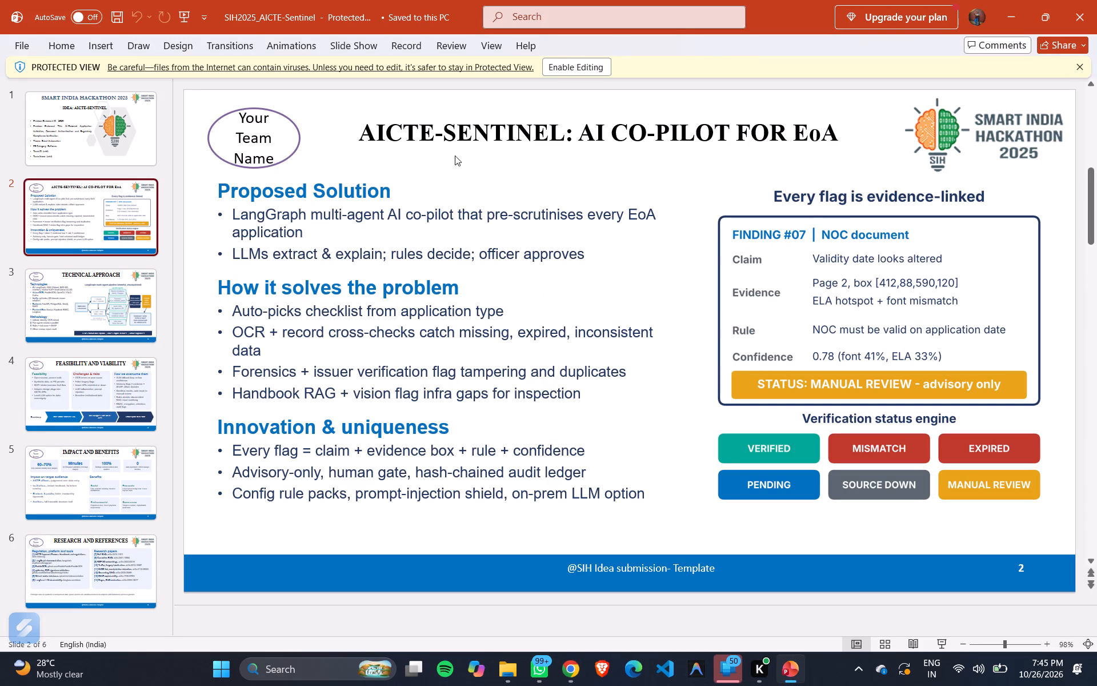
click(450, 131)
drag(450, 131, 512, 134)
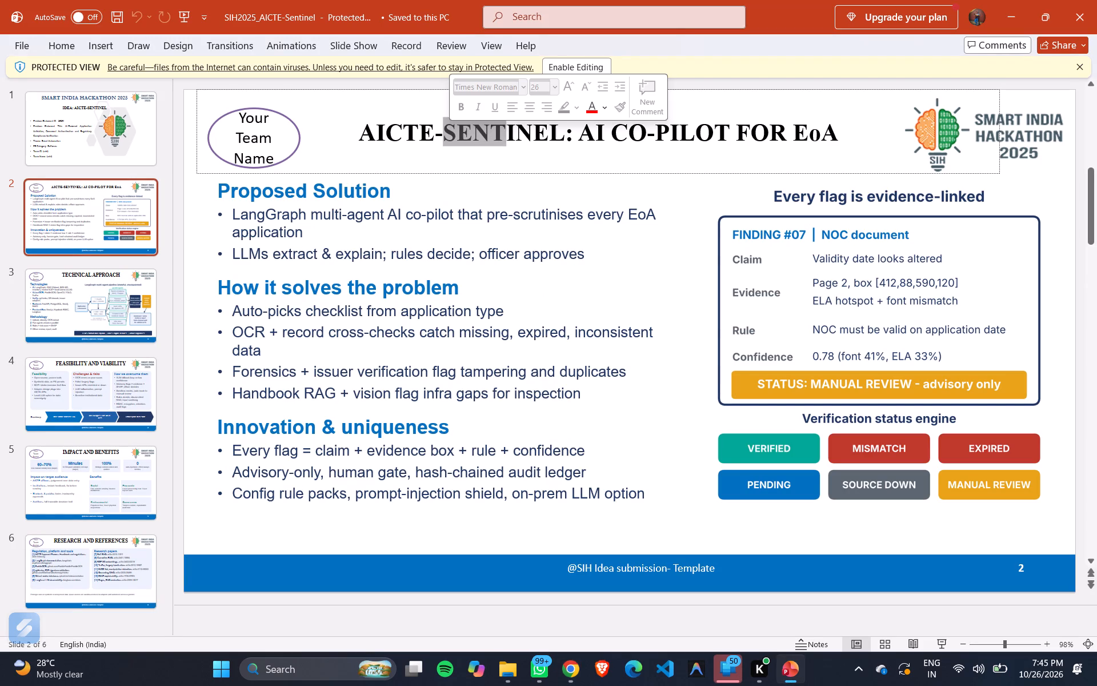
drag(512, 134, 562, 143)
key(ctrl+c)
key(alt+Tab)
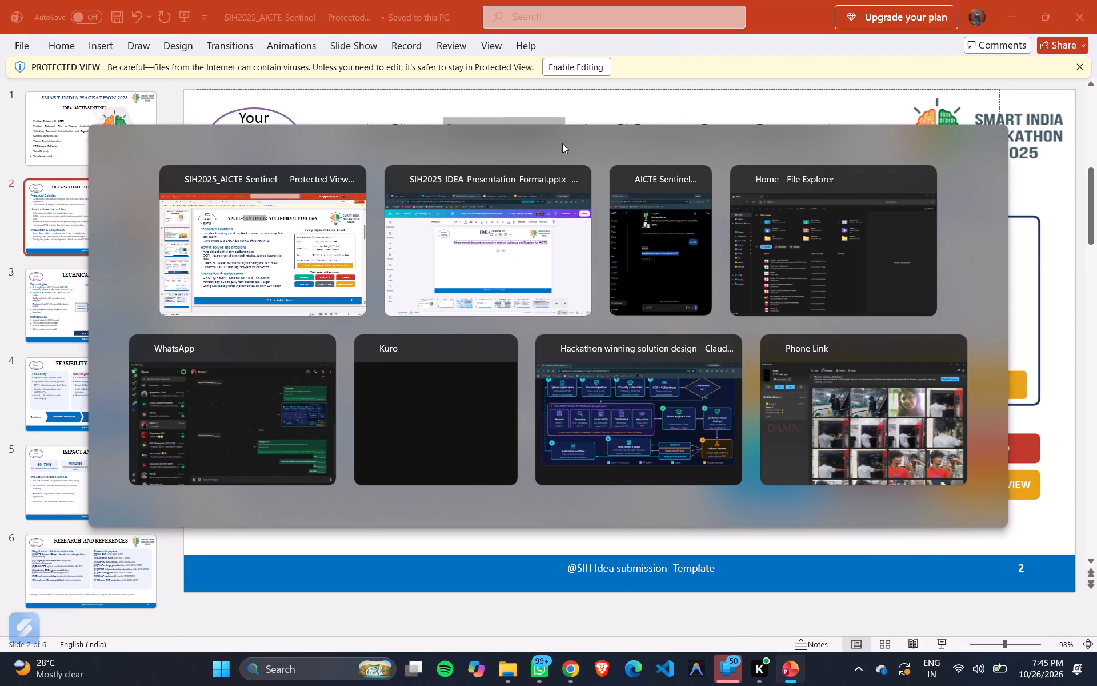
key(alt+Tab)
click(612, 0)
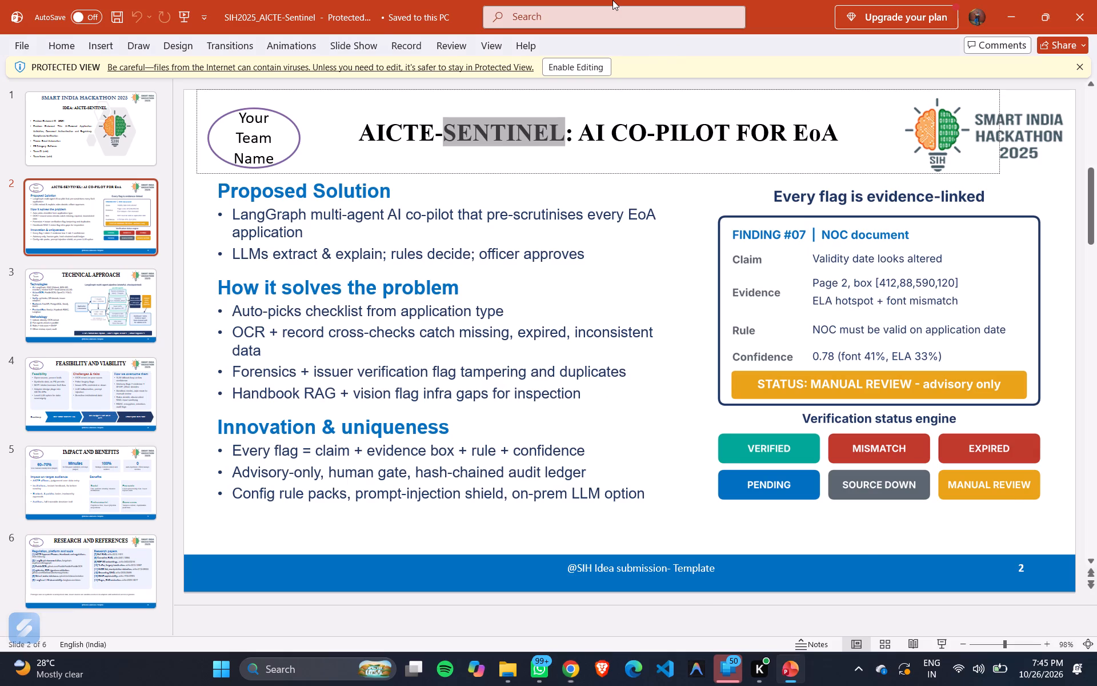
key(alt+Tab)
click(583, 9)
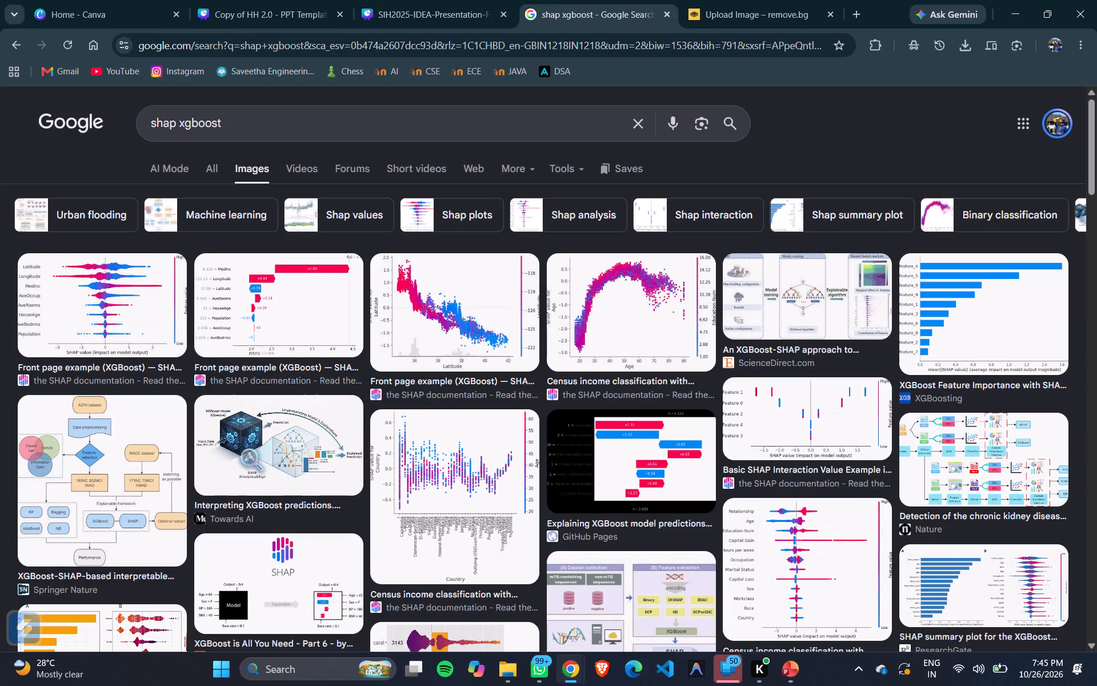
triple_click(322, 126)
key(ctrl+v)
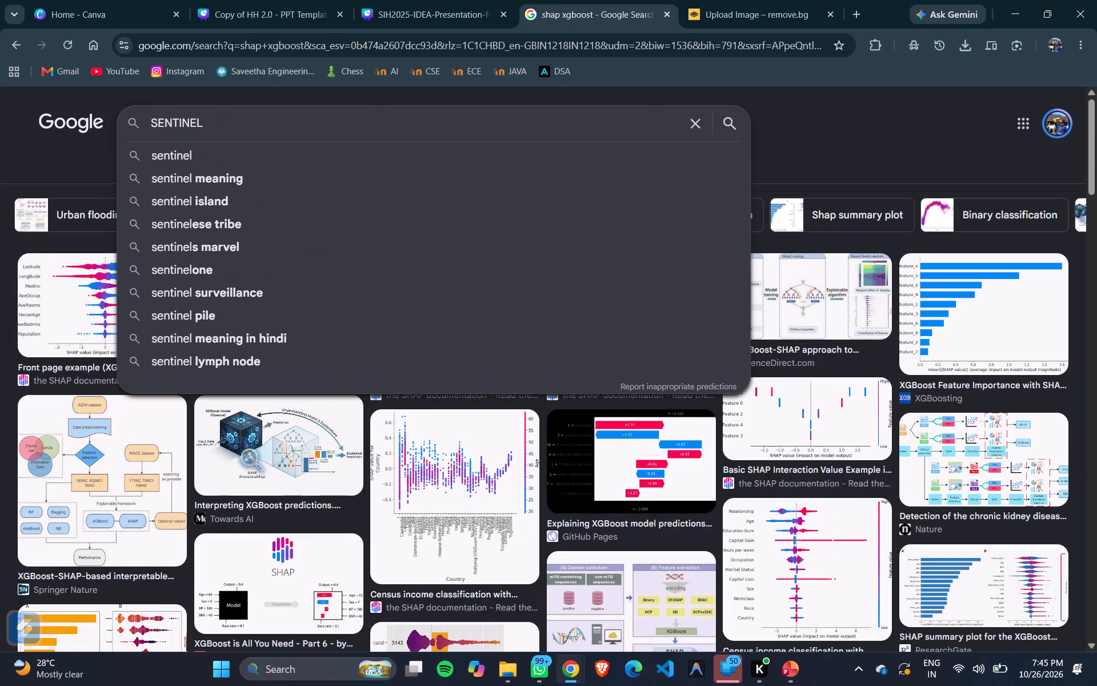
key(Down)
key(Down)
key(Return)
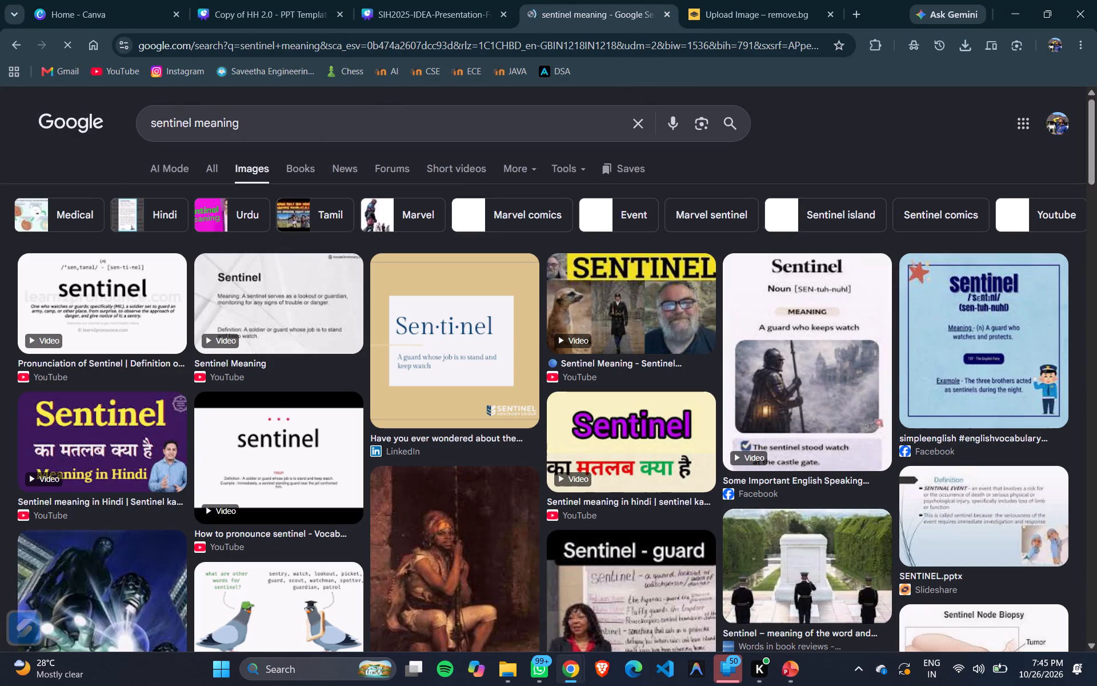
click(222, 164)
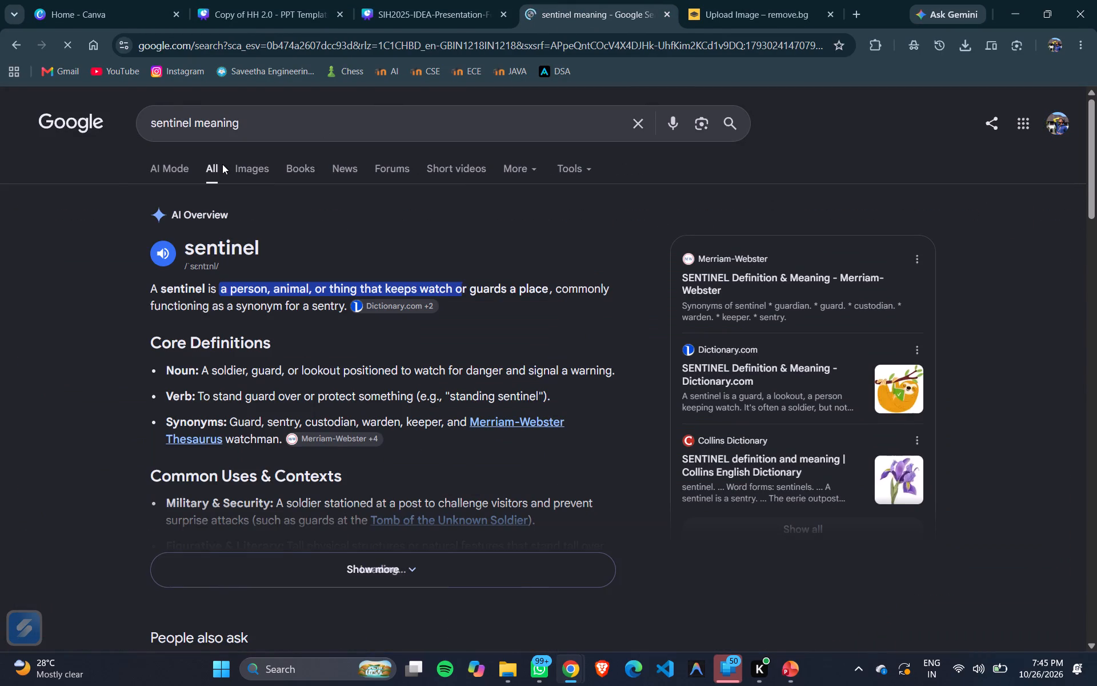
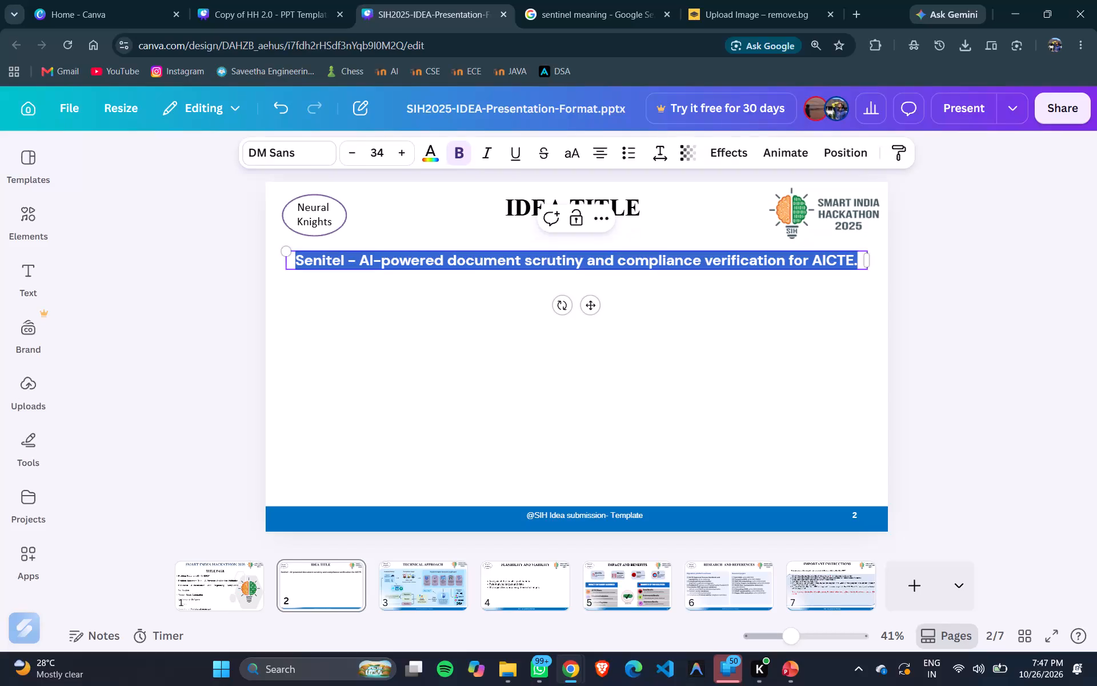
Colour the word "Senitel" in slide 2's tagline blue (#0070c0).
click(329, 257)
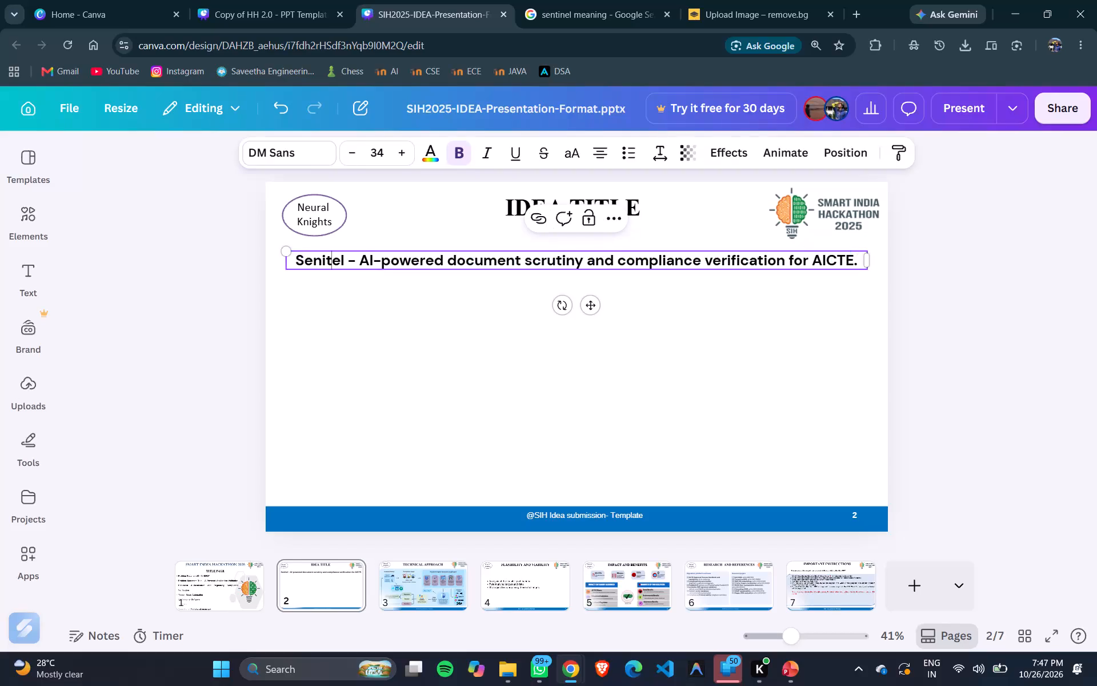
drag(346, 264, 298, 263)
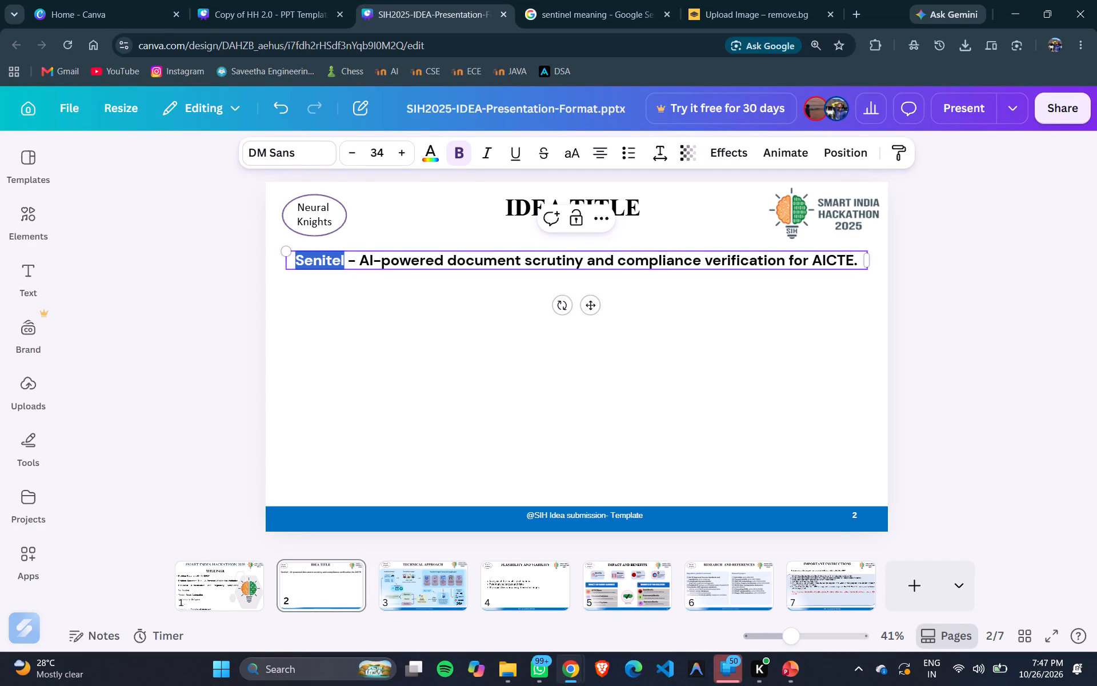
drag(298, 263, 297, 262)
click(434, 158)
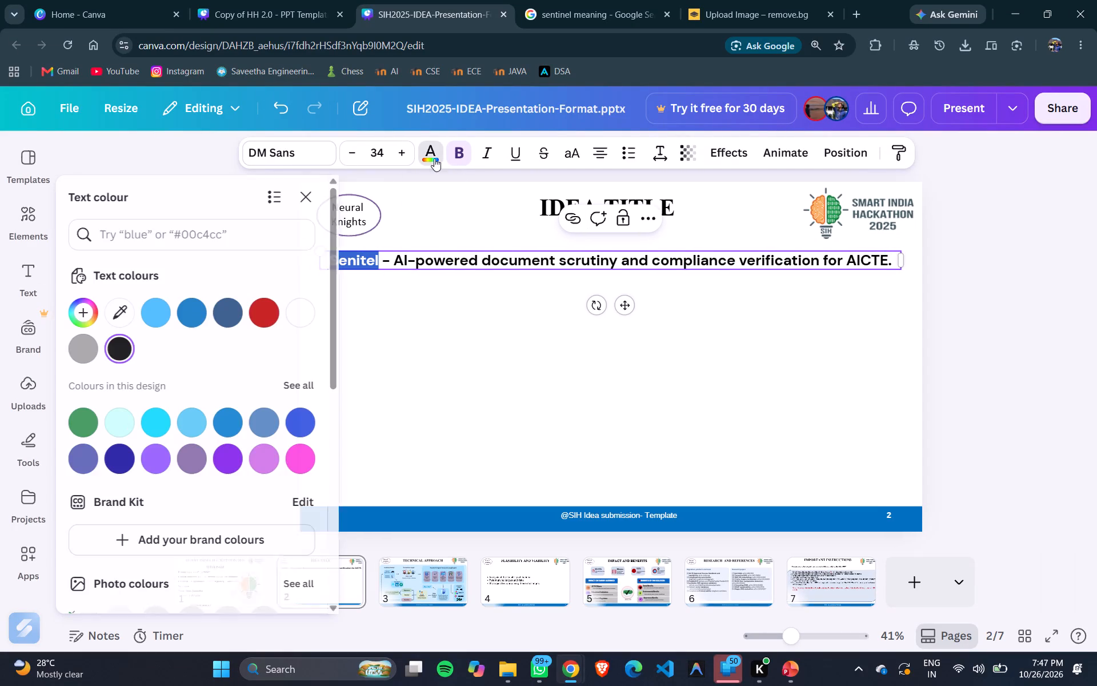
click(181, 313)
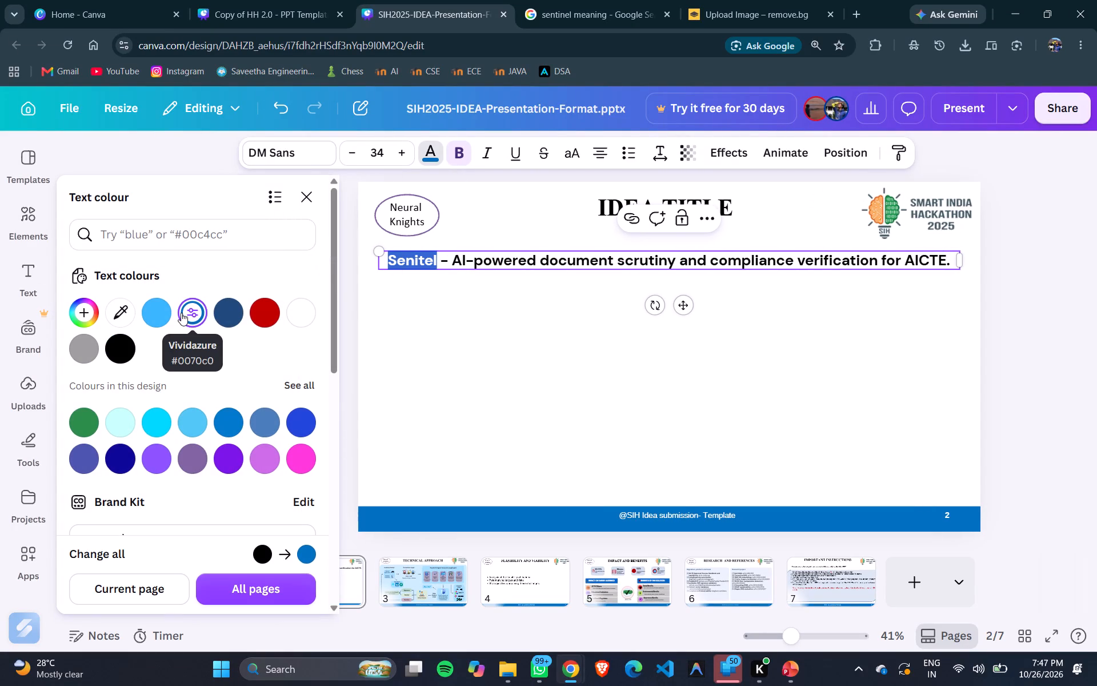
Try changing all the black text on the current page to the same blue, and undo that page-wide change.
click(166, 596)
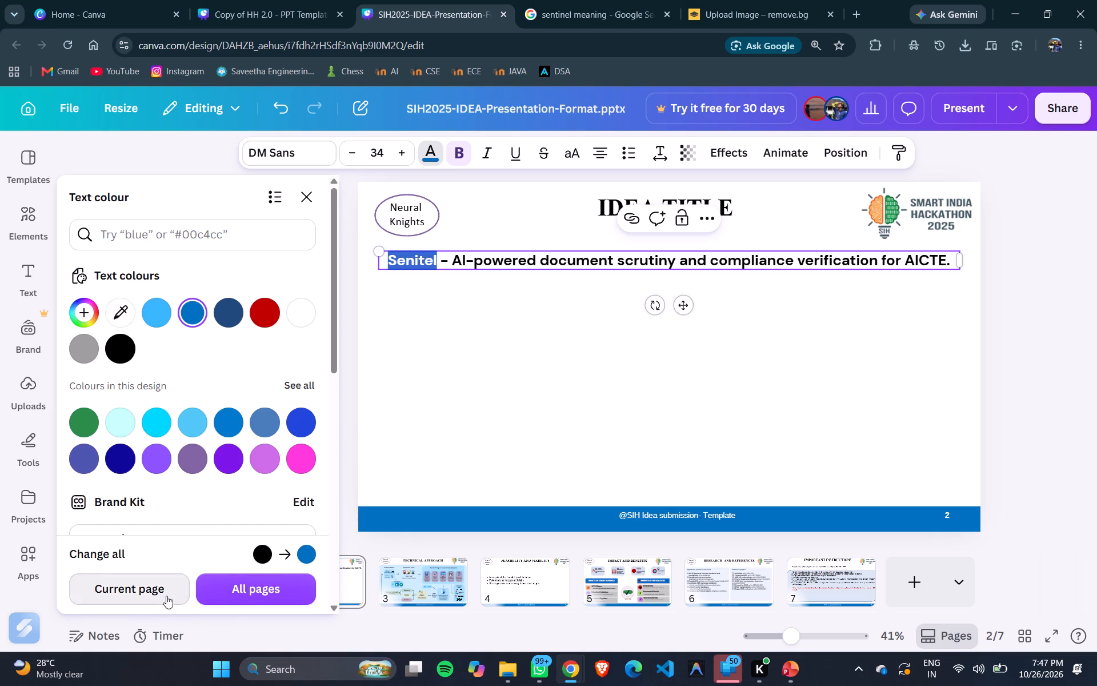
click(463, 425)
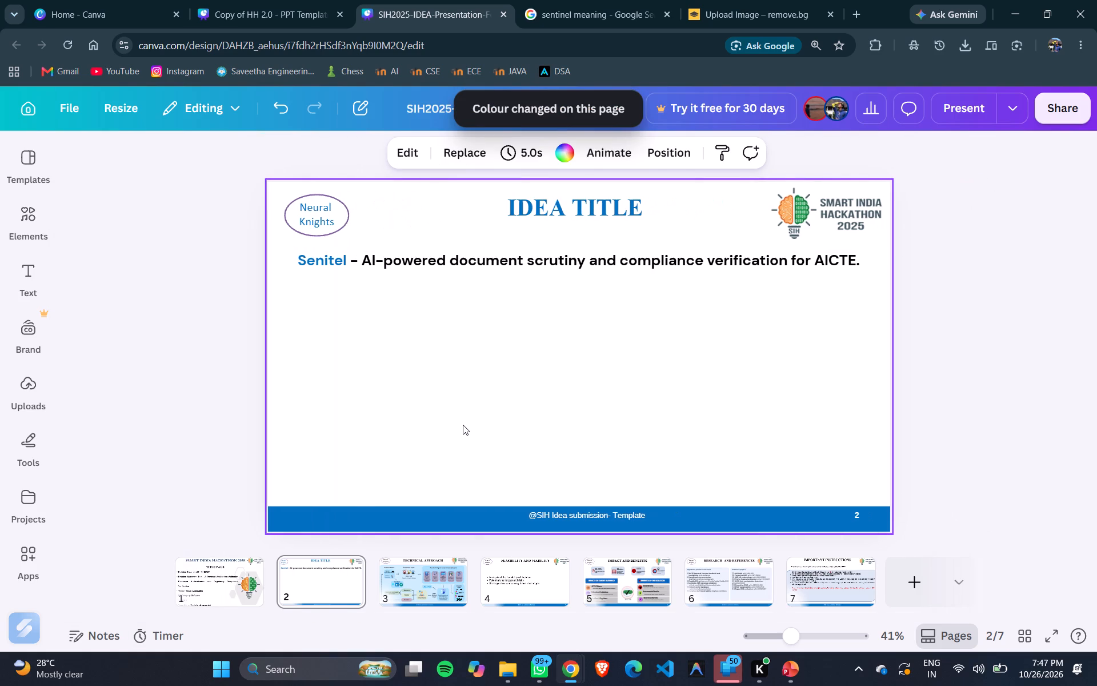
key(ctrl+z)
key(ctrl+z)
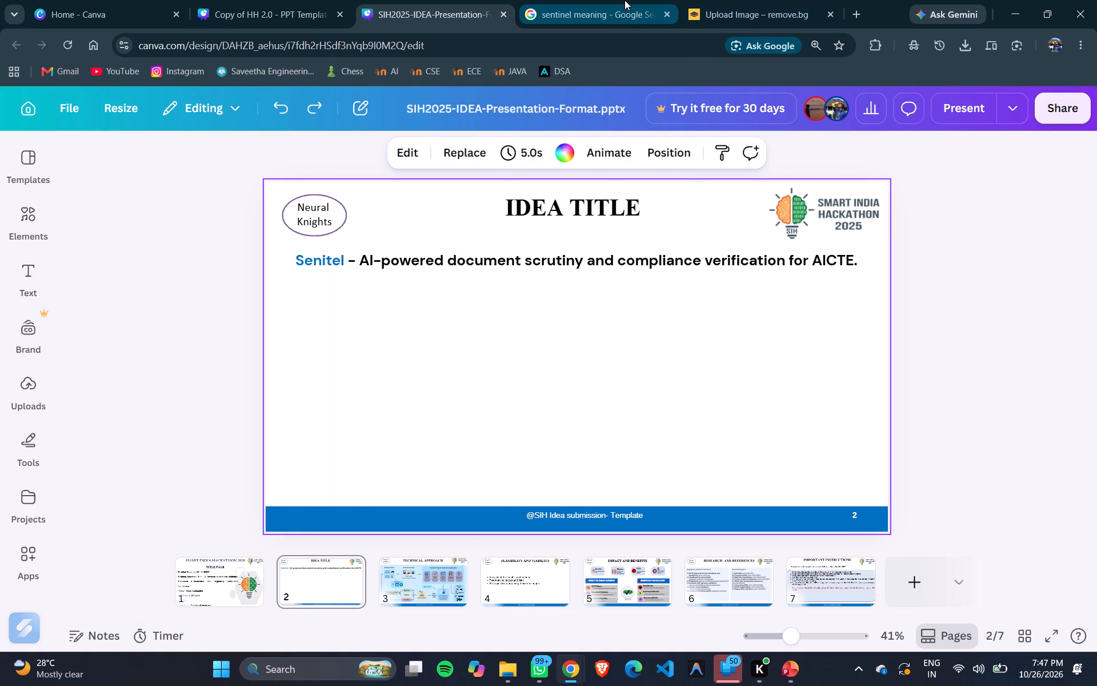
Correct the spelling of the tagline's first word to "Sentinel".
double_click(331, 261)
key(BackSpace)
key(BackSpace)
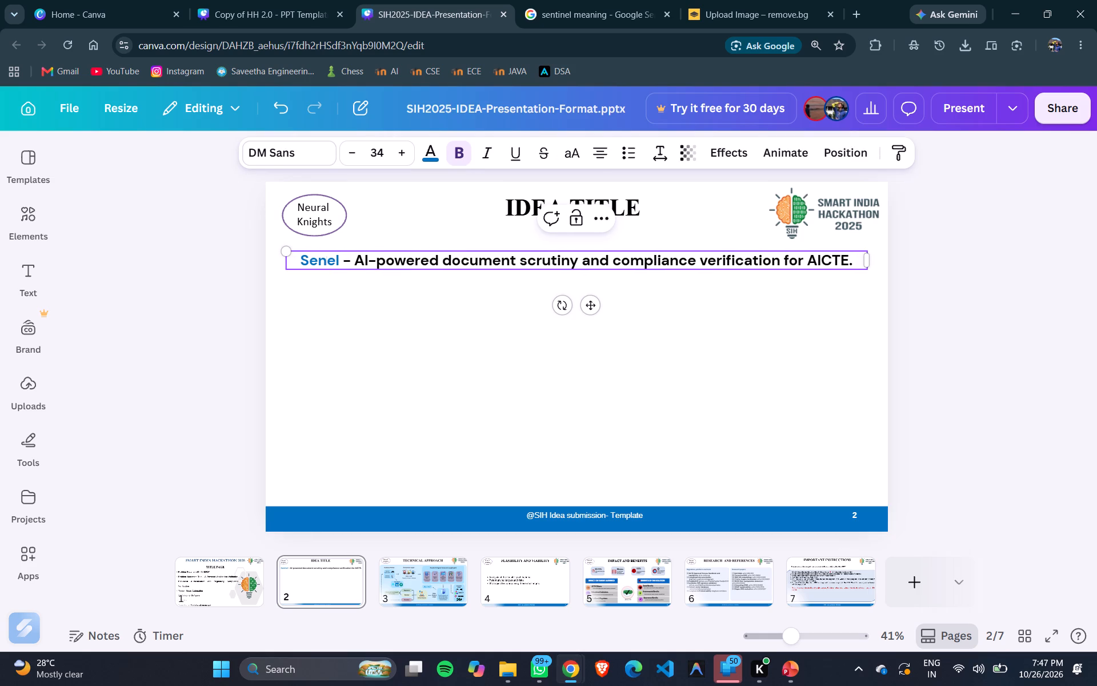
key(BackSpace)
text(ntine)
key(BackSpace)
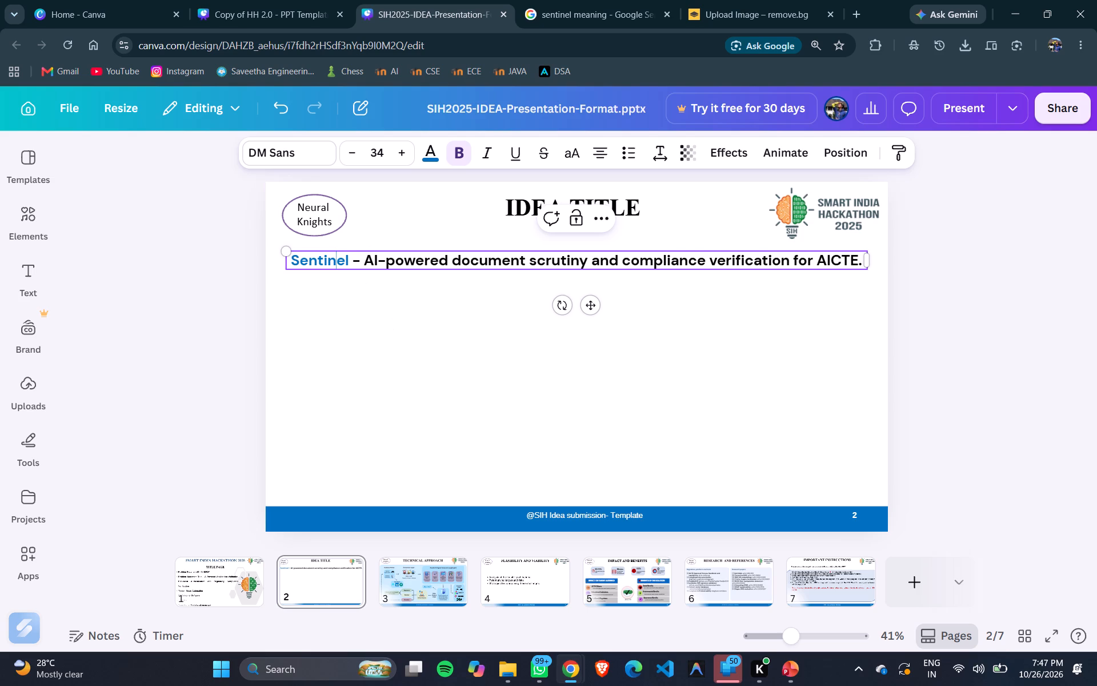
Colour the word "AI-powered" in the tagline dark red.
click(365, 262)
drag(365, 262, 417, 262)
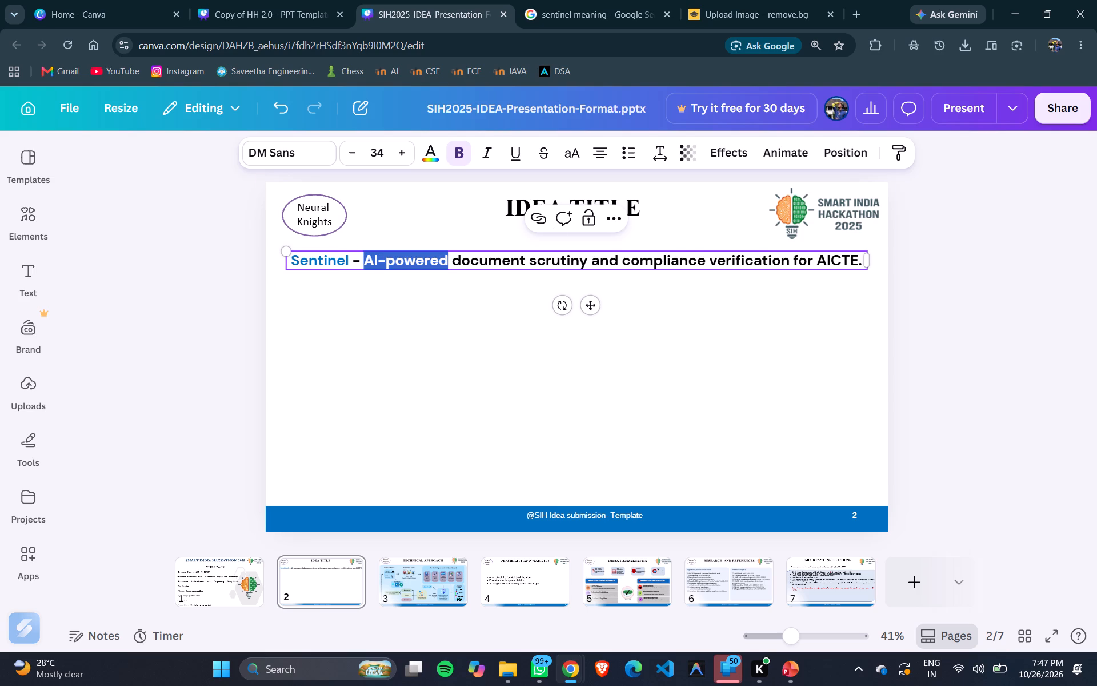
click(422, 142)
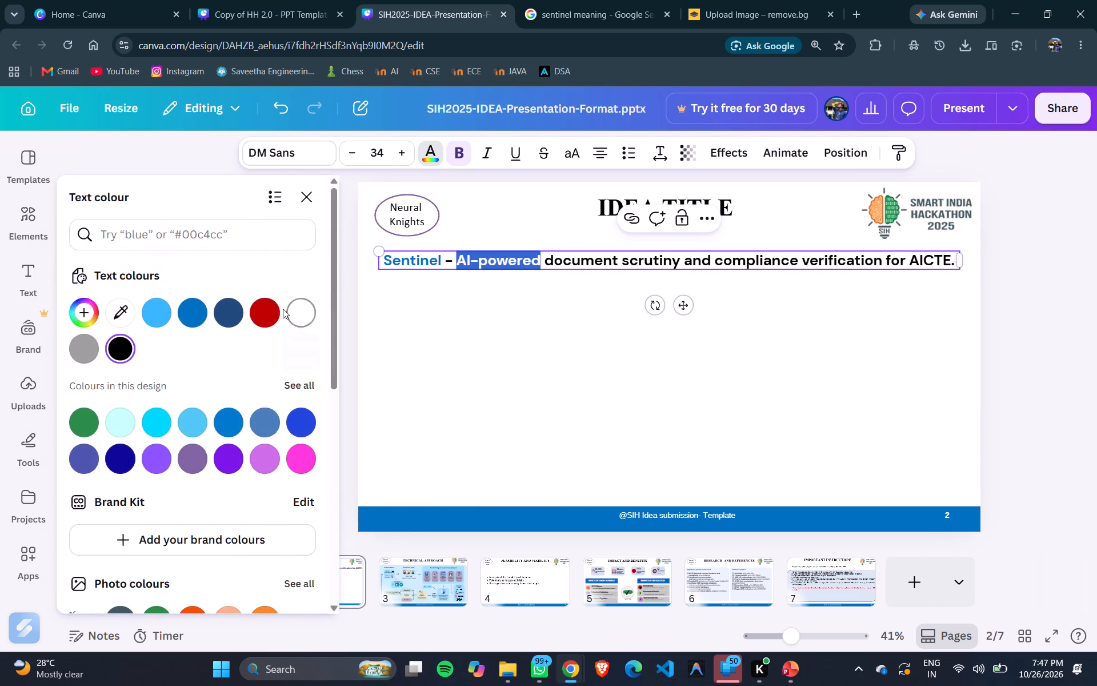
click(271, 313)
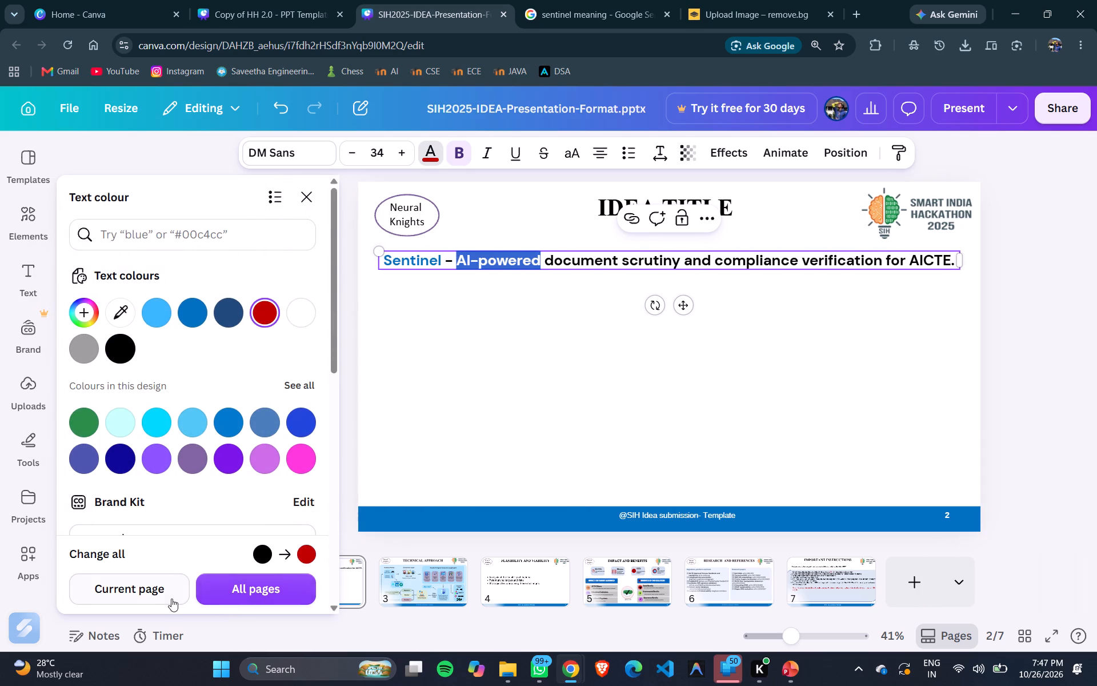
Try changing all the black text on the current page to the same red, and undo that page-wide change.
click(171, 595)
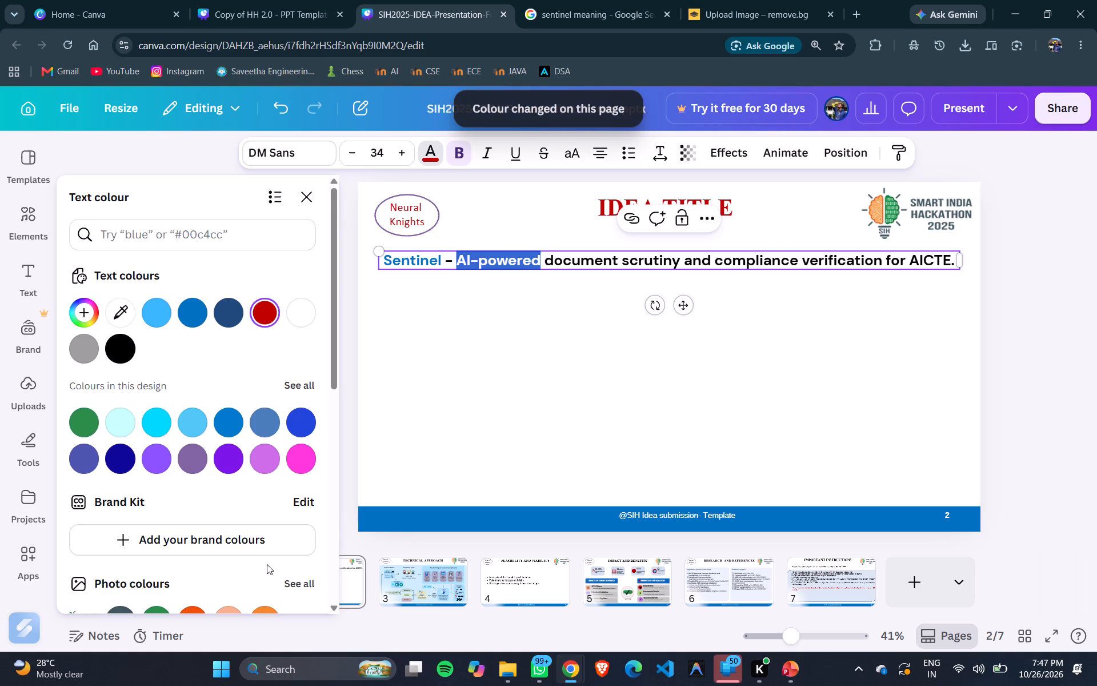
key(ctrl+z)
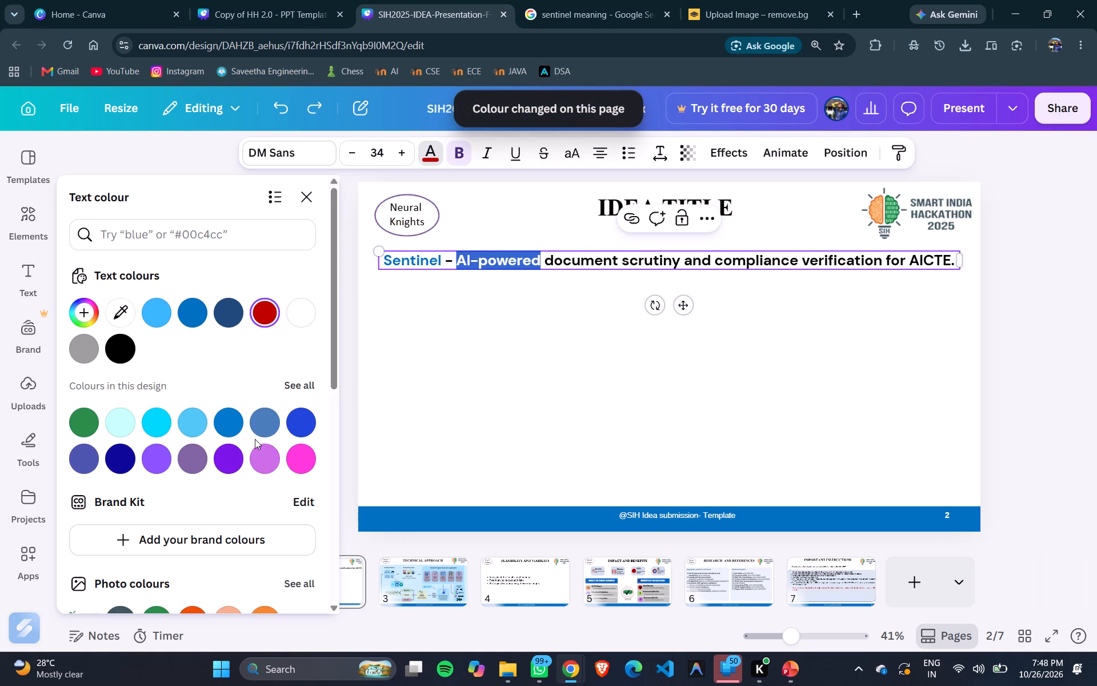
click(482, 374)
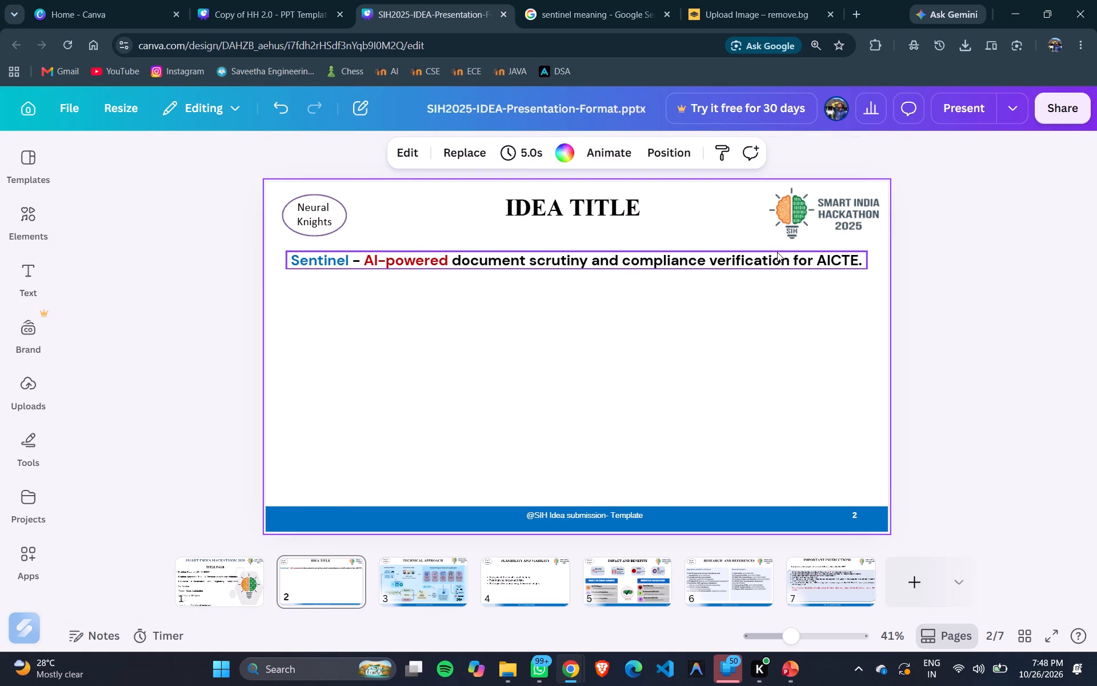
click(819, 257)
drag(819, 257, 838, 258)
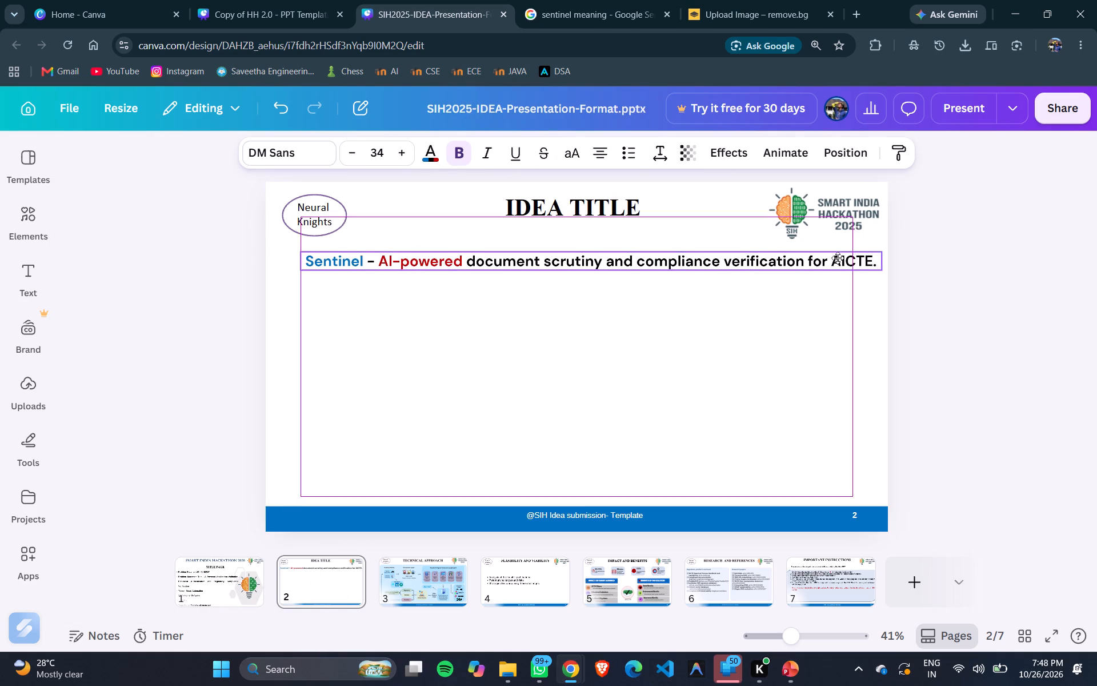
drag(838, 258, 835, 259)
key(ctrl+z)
Colour the word "AICTE" at the end of the tagline the same dark red as "AI-powered".
triple_click(833, 259)
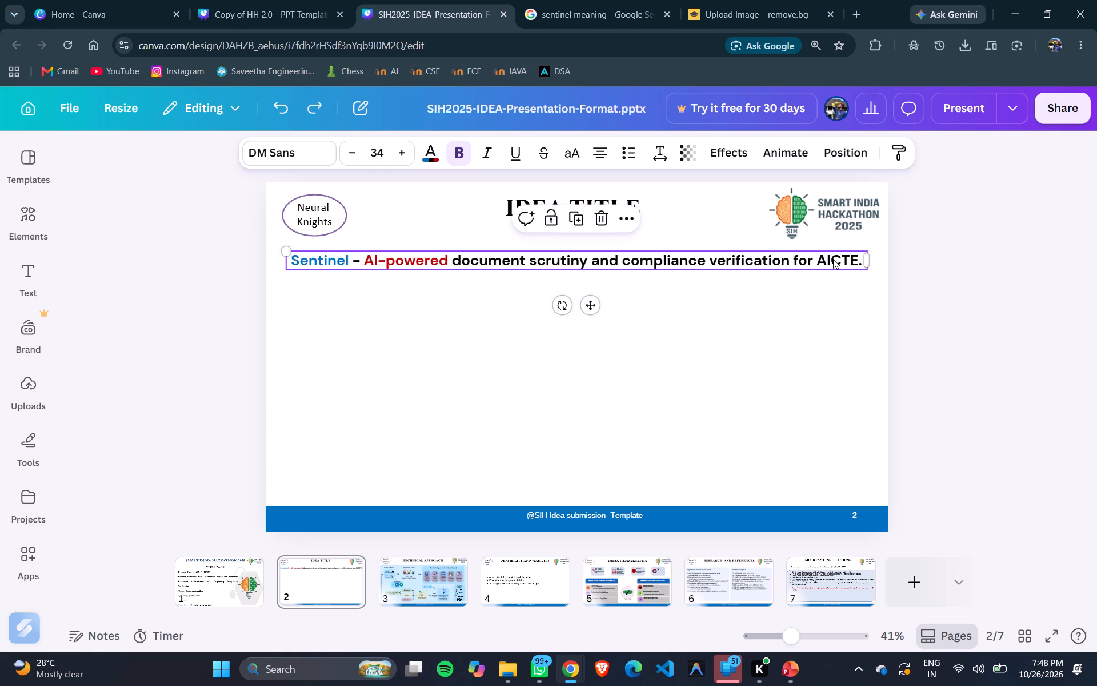
click(833, 259)
double_click(833, 259)
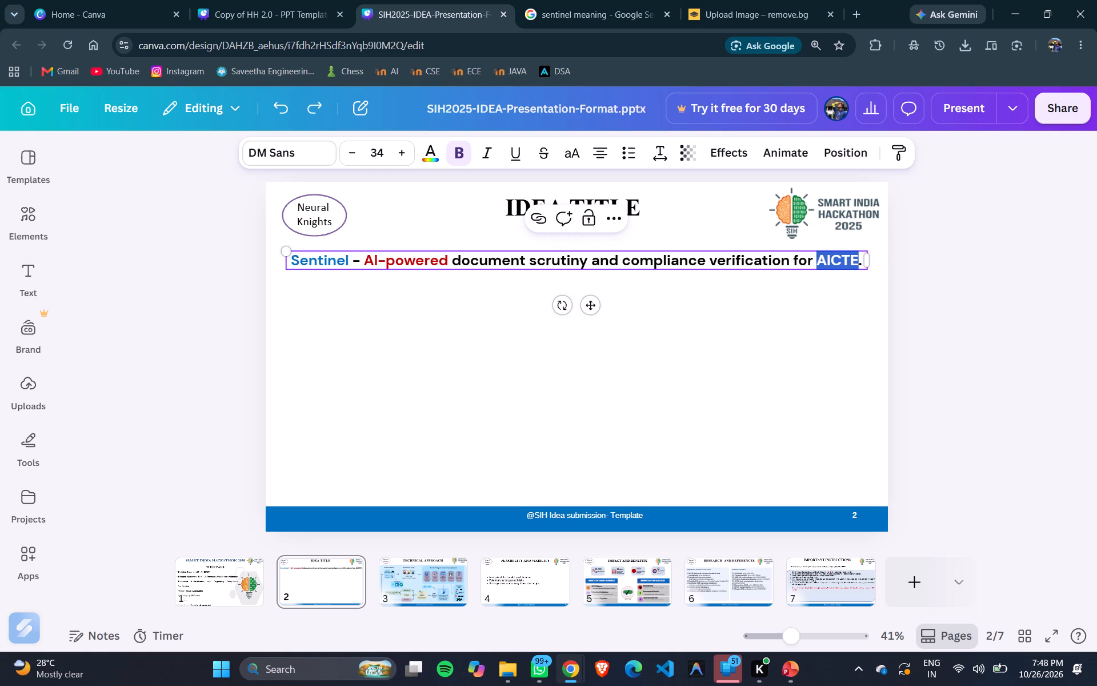
click(437, 157)
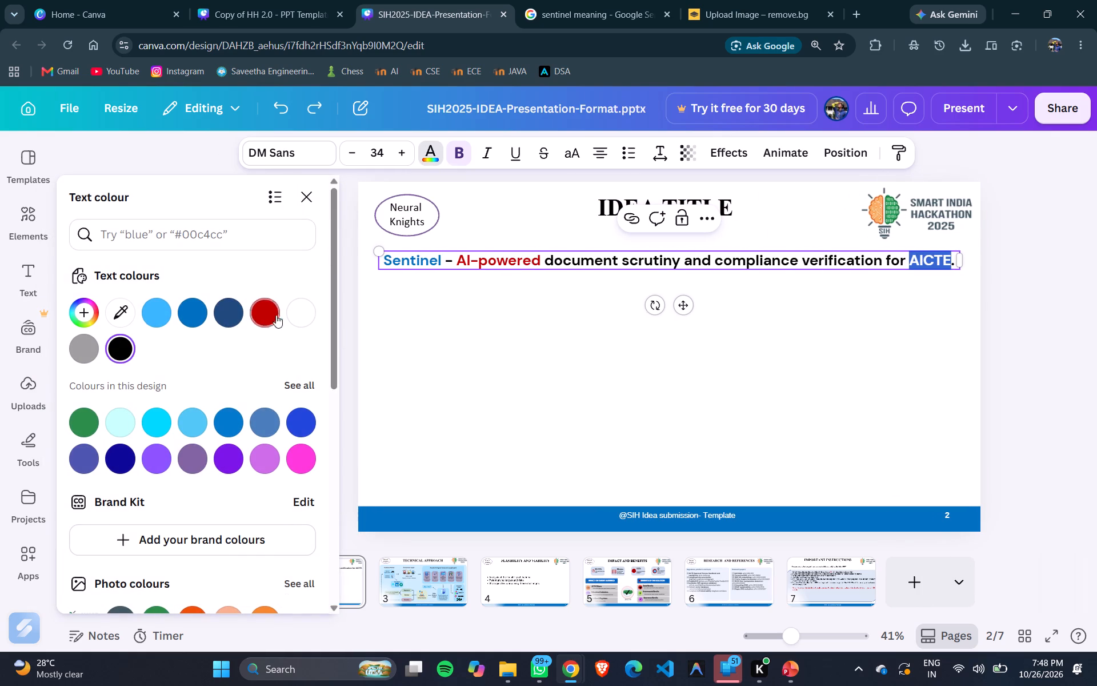
click(267, 314)
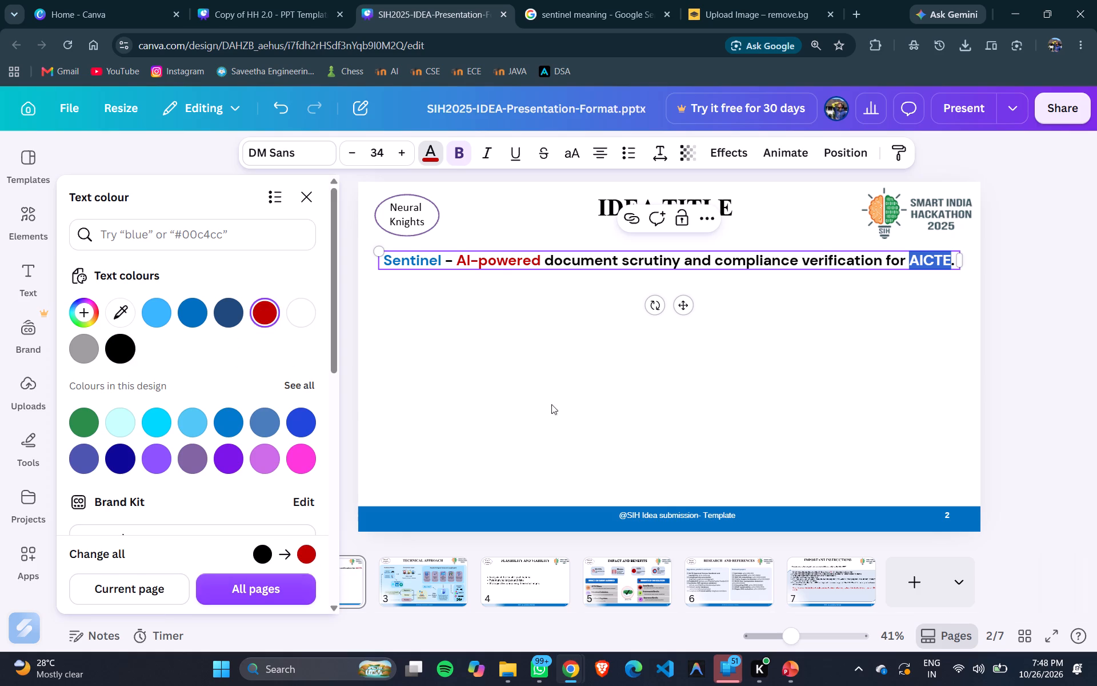
click(1047, 336)
click(1047, 336)
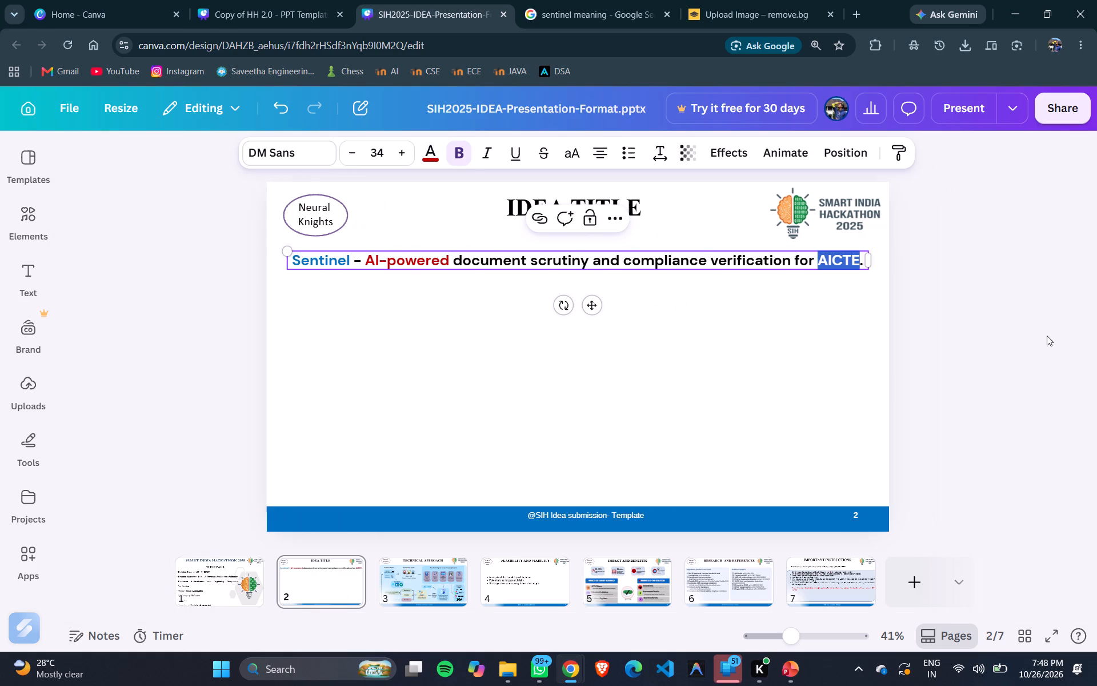
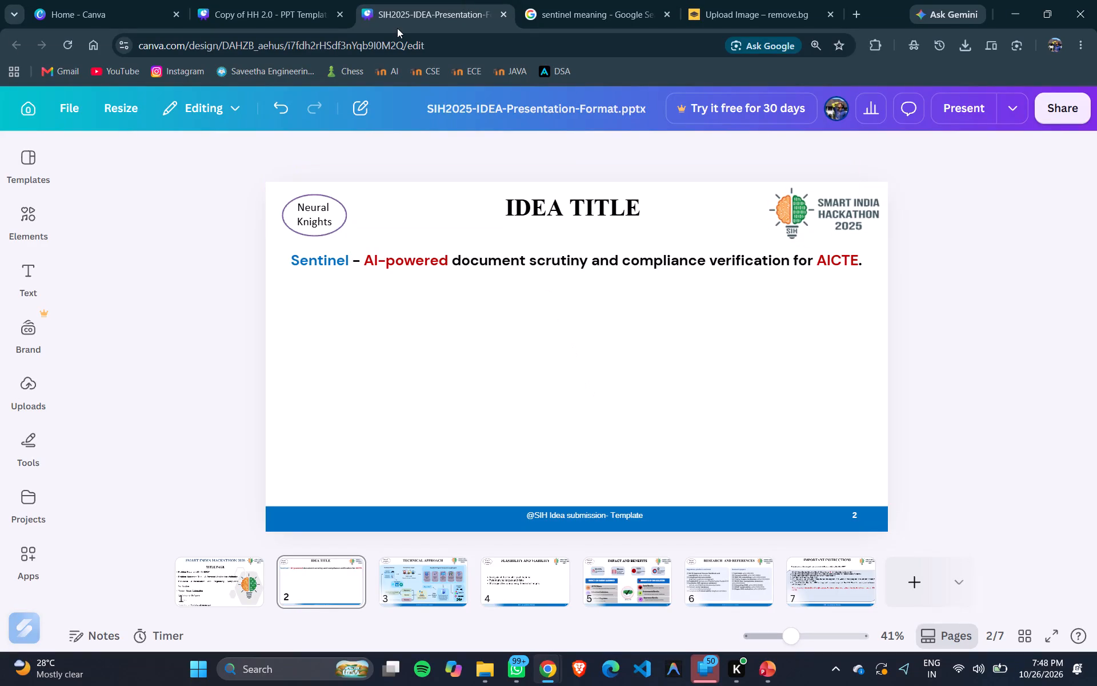
Copy the light-blue rounded background box from the TECHNICAL APPROACH slide and paste it onto the IDEA TITLE slide.
click(415, 580)
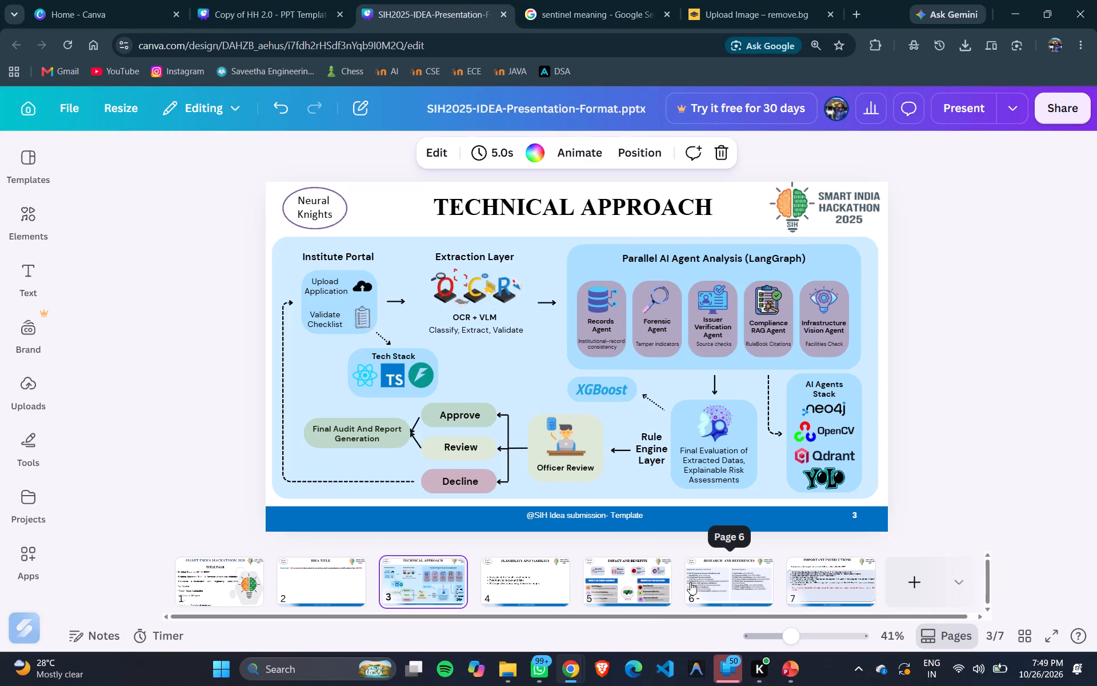
scroll(685, 573, down, 1)
click(626, 476)
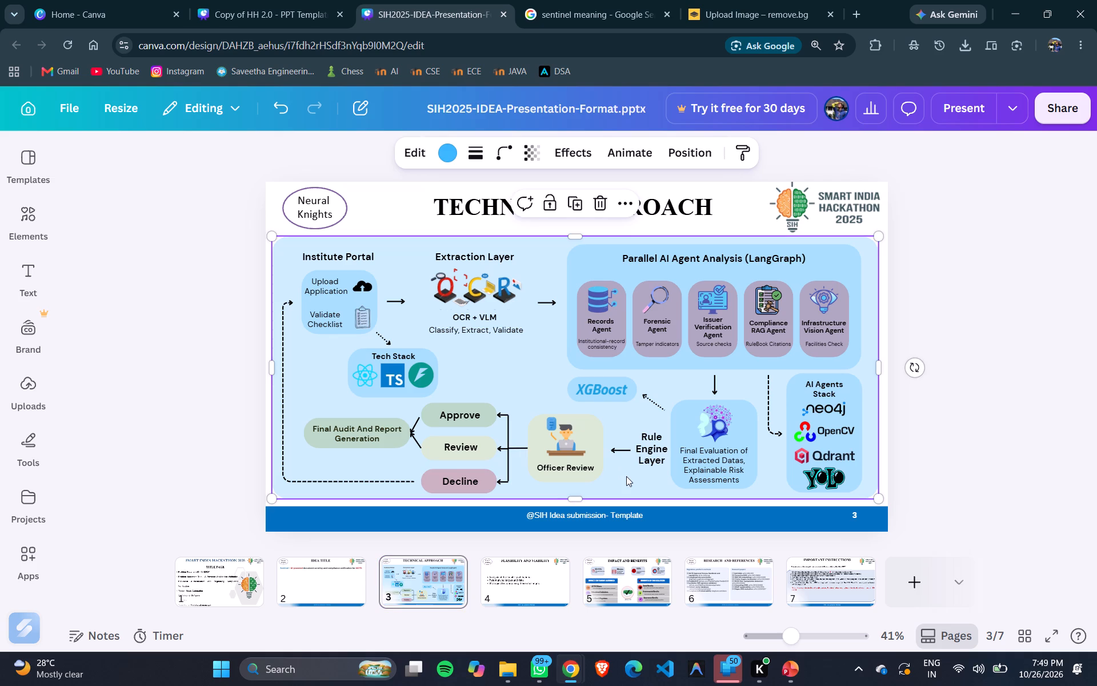
key(ctrl+c)
click(347, 578)
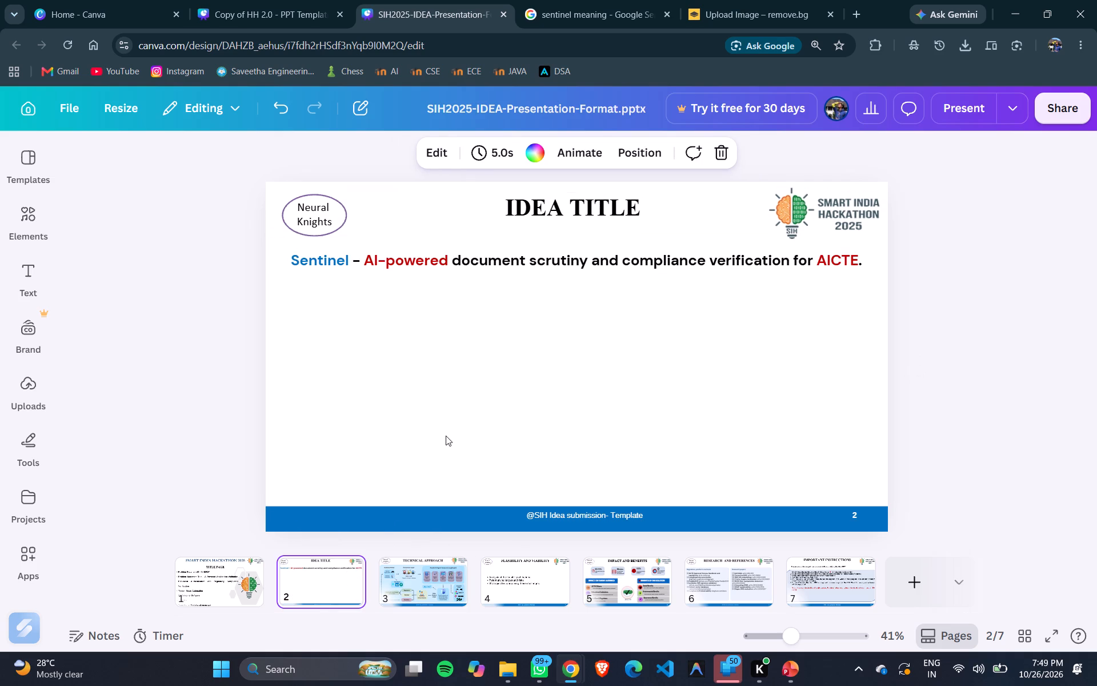
ctrl+click(446, 436)
click(446, 436)
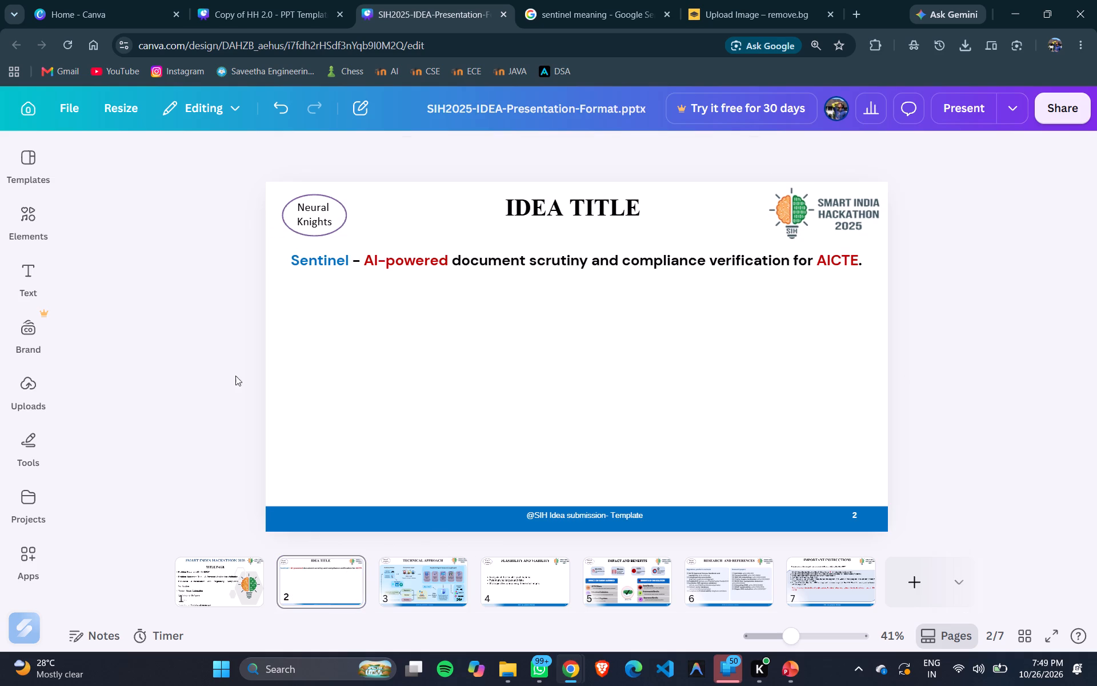
click(225, 367)
key(ctrl+v)
key(ctrl+v)
key(ctrl+v)
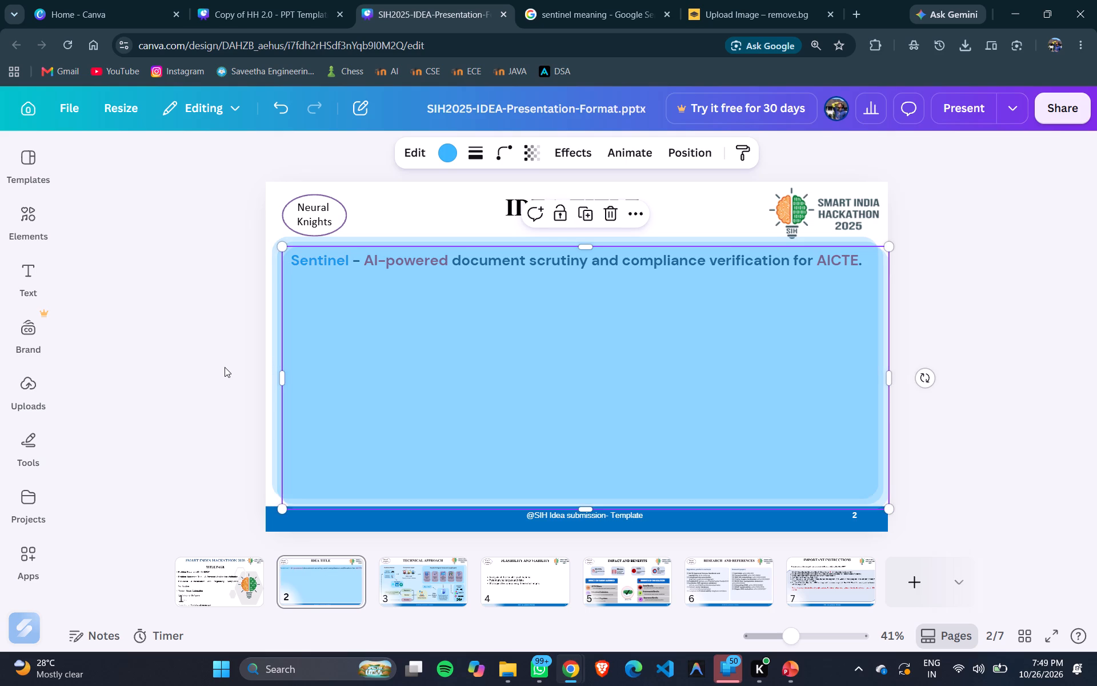
Delete the surplus pasted copies of the light-blue box, keeping only one behind the tagline.
drag(498, 342, 956, 247)
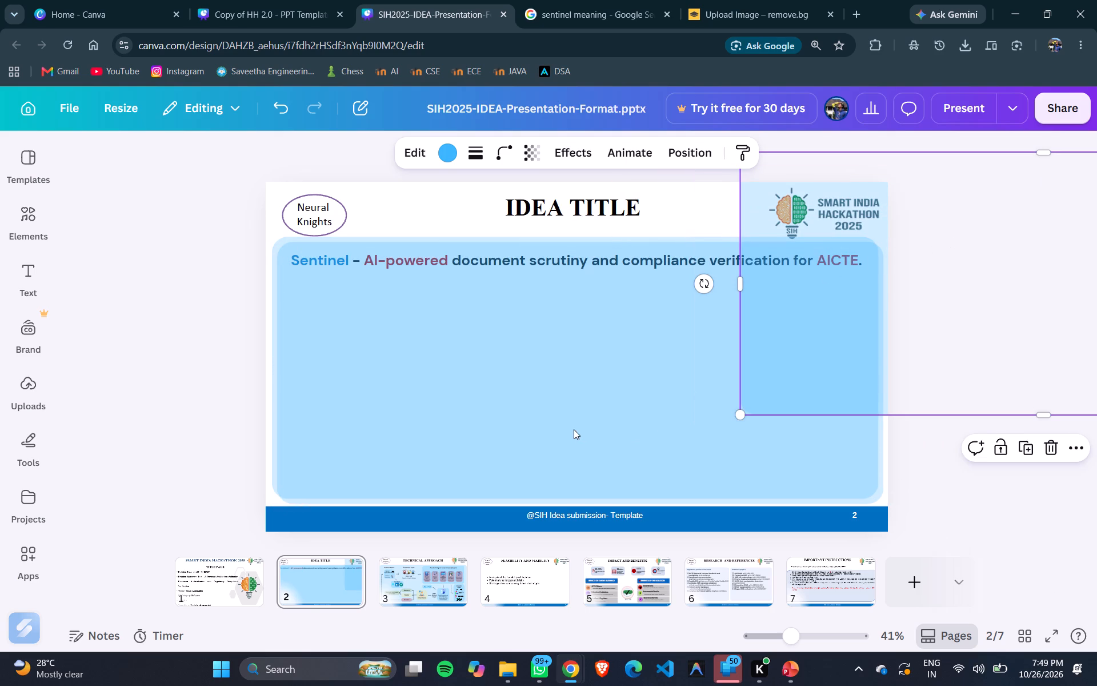
key(Delete)
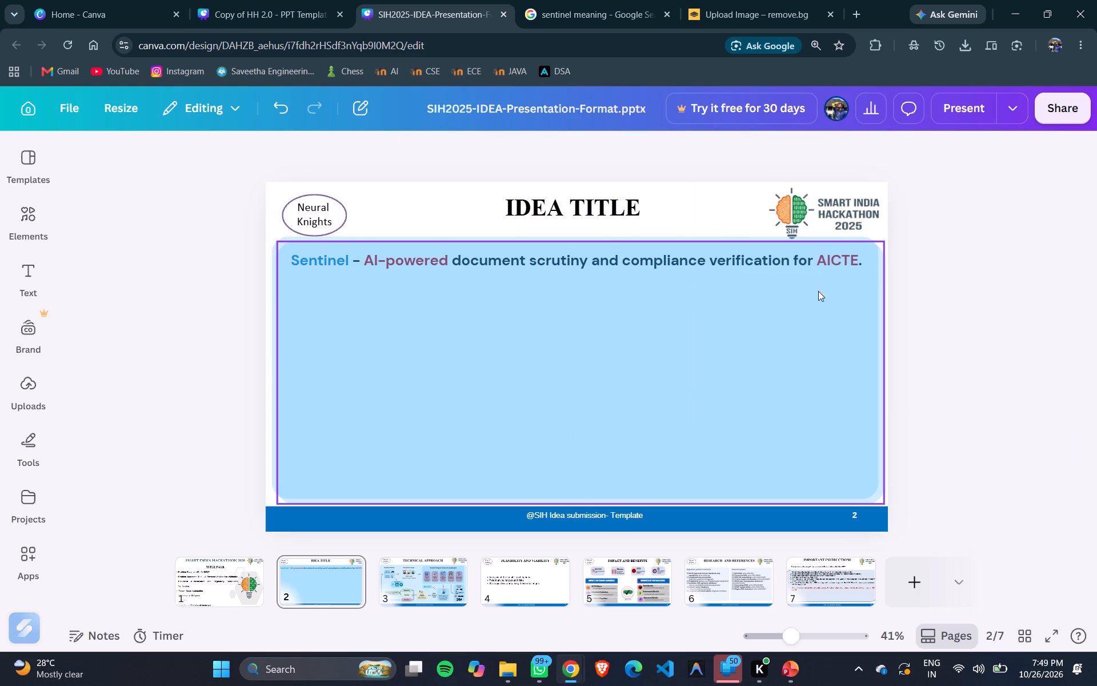
click(679, 346)
key(Delete)
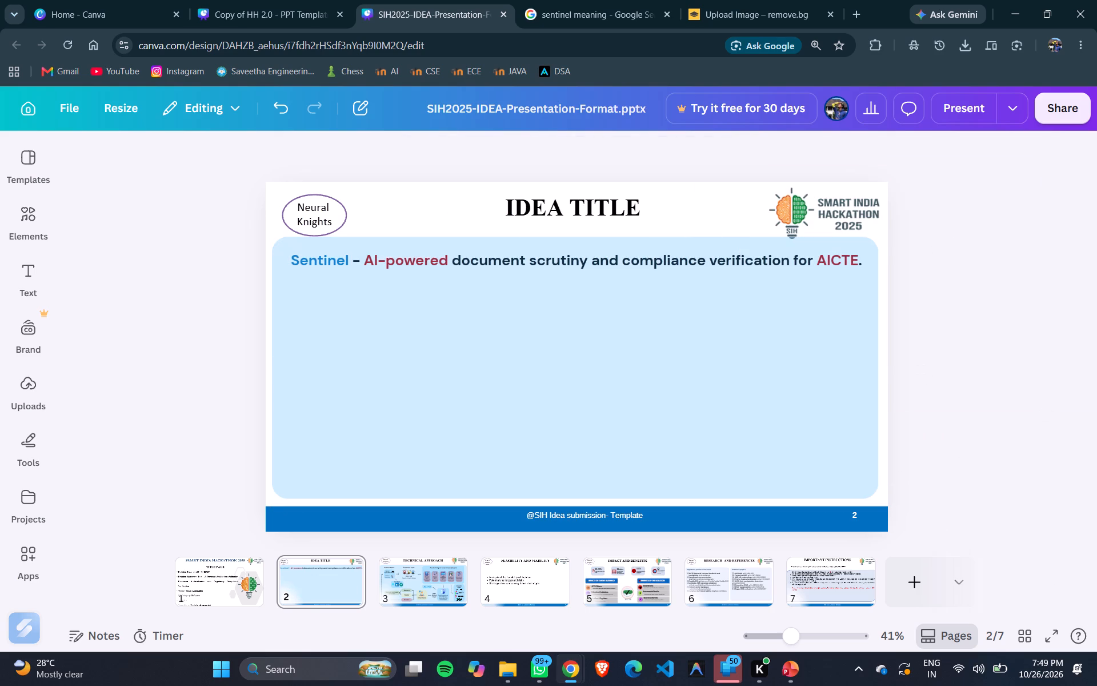
Resize the light-blue box into a narrow column below the start of the tagline, about 683 high.
click(668, 333)
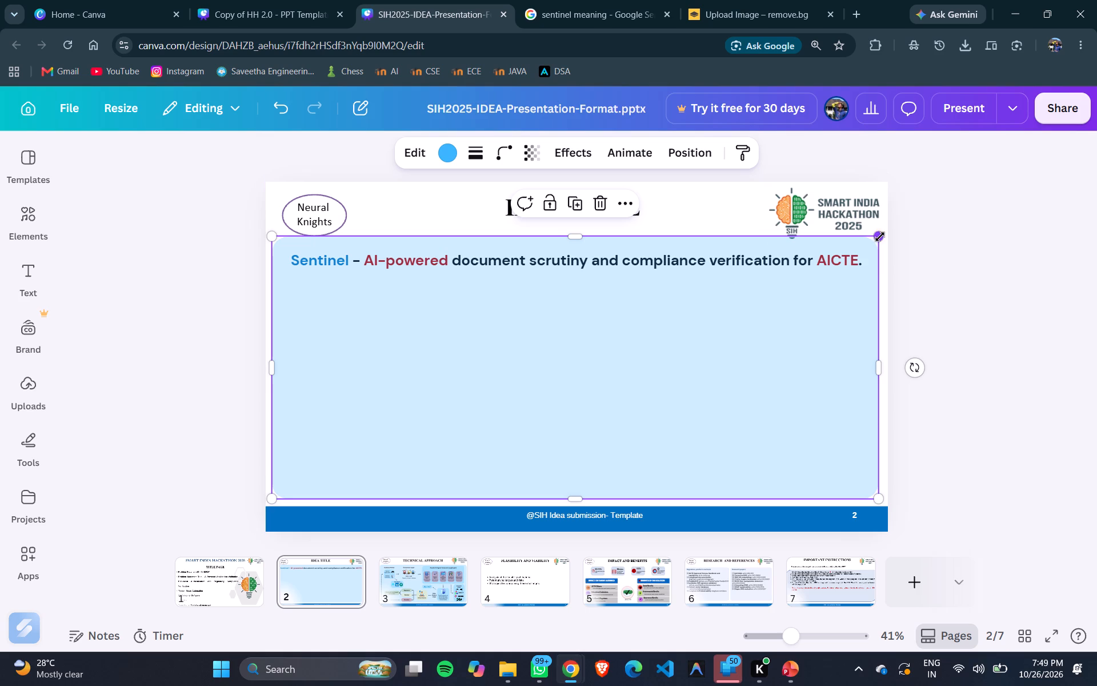
drag(880, 237, 440, 278)
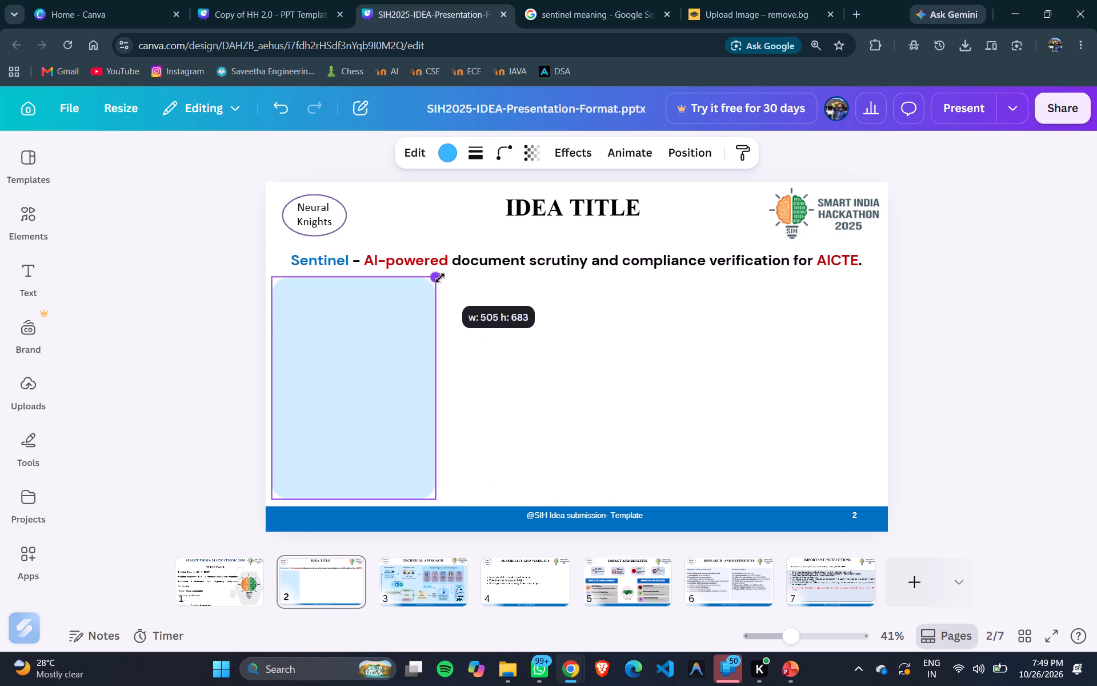
drag(440, 278, 467, 278)
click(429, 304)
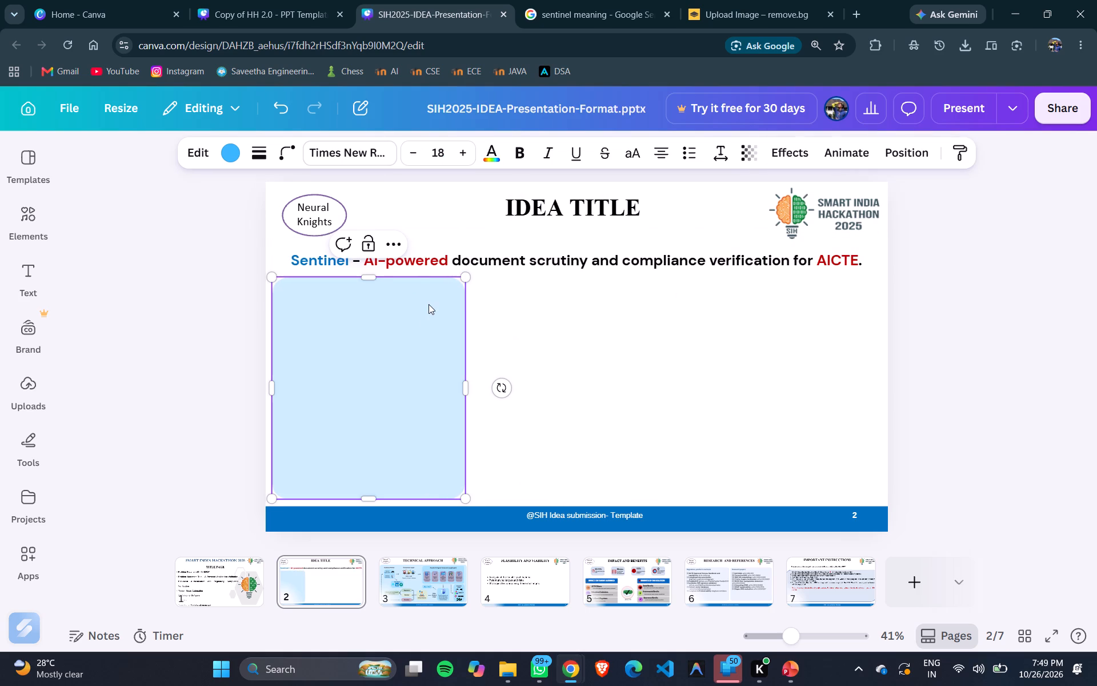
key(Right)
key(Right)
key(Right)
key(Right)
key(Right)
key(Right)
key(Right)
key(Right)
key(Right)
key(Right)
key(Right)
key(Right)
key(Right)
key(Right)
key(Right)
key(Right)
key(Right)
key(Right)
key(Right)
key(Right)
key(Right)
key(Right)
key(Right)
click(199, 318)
Nudge the light-blue column box to the right so its left edge aligns with the tagline's text box.
click(396, 349)
key(Right)
key(Right)
key(Right)
key(Right)
key(Right)
key(Right)
key(Right)
key(Right)
key(Right)
key(Right)
key(Right)
key(Right)
key(Right)
key(Right)
key(Right)
key(Right)
key(Right)
key(Right)
key(Right)
key(Right)
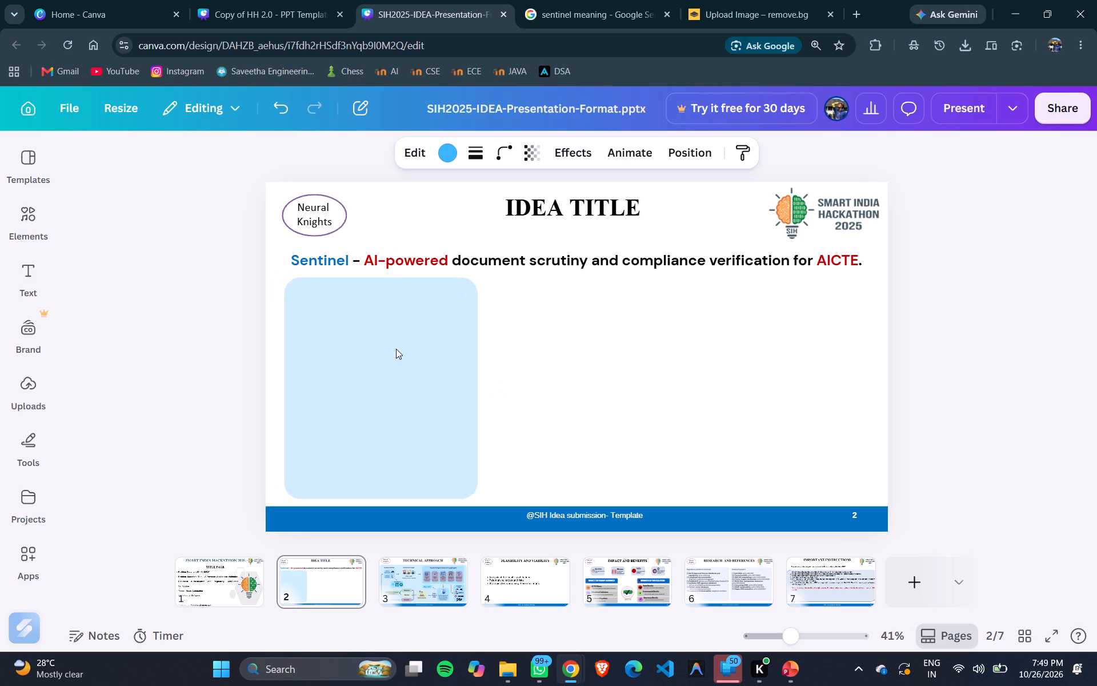
key(Right)
key(Right)
key(Right)
key(Right)
key(Right)
key(Right)
key(Right)
key(Right)
key(Right)
key(Right)
key(Right)
key(Right)
key(Right)
key(Right)
key(Right)
key(Right)
key(Right)
key(Right)
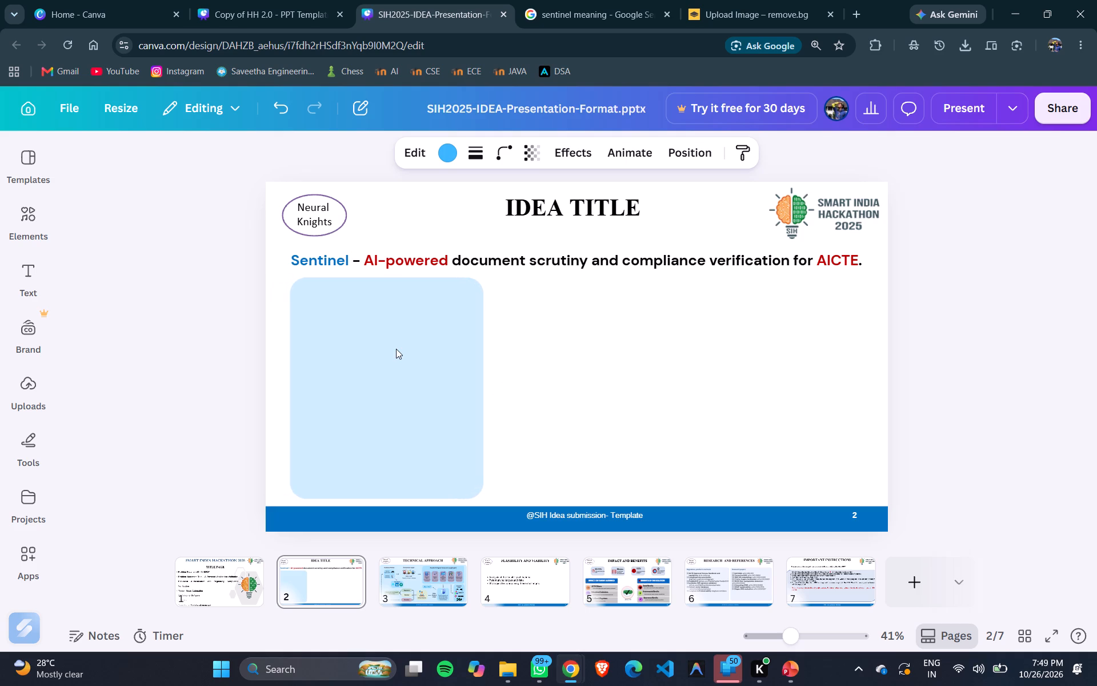
key(Left)
key(Left)
key(Left)
key(Left)
key(Left)
key(Left)
key(Left)
key(Left)
key(Left)
key(Left)
key(Left)
key(Left)
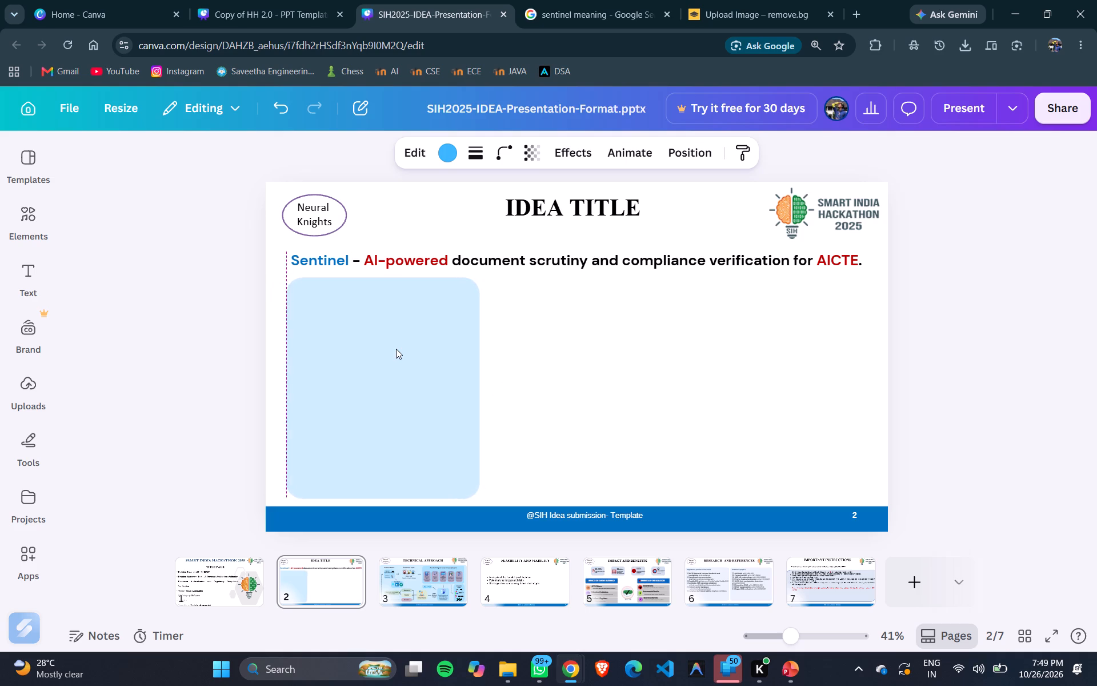
key(Left)
key(Right)
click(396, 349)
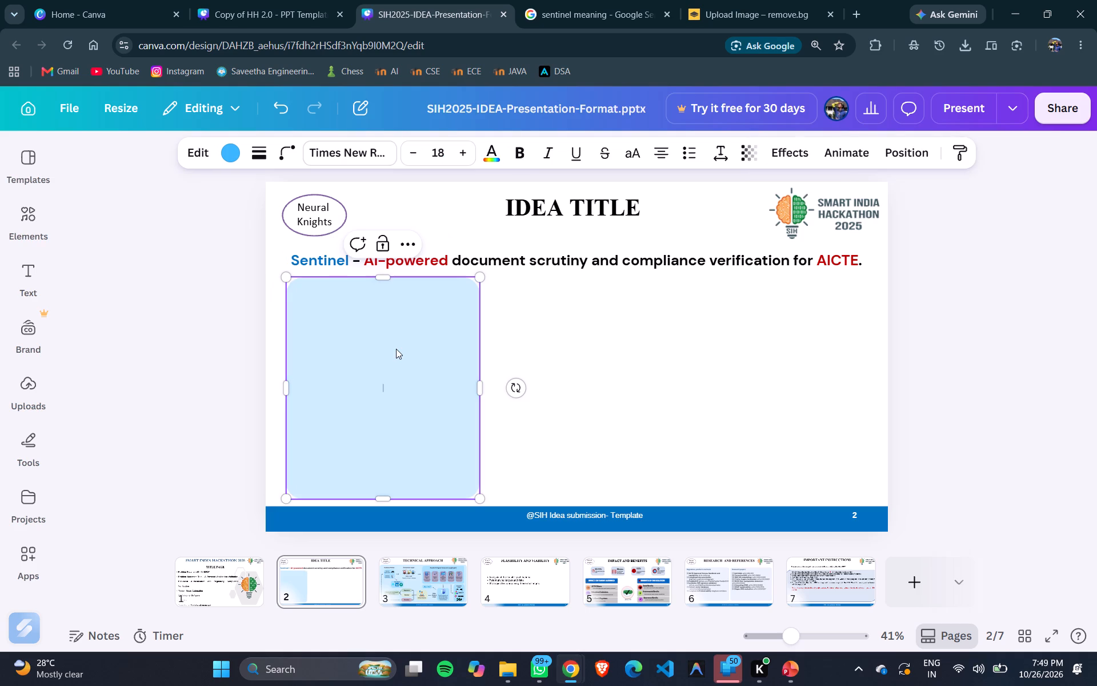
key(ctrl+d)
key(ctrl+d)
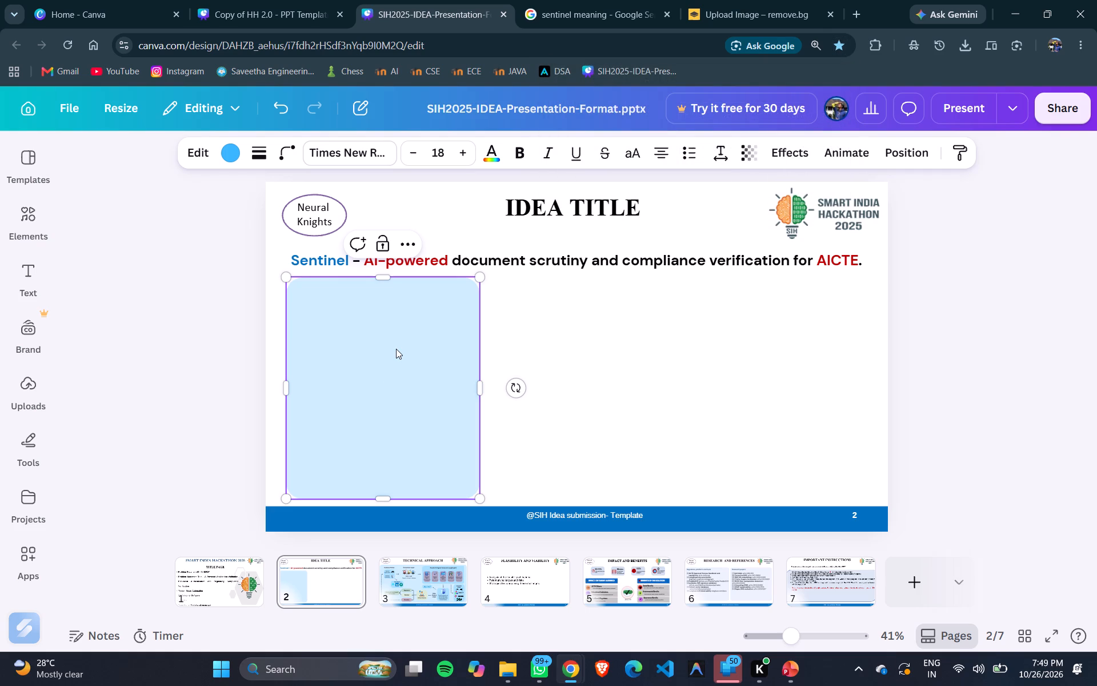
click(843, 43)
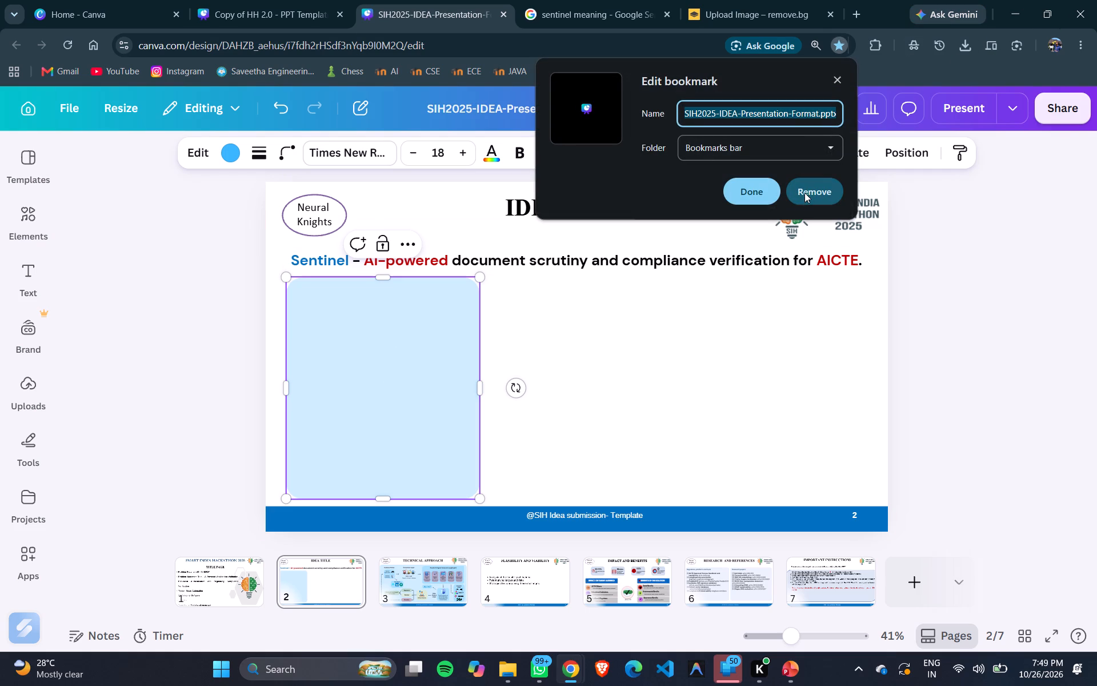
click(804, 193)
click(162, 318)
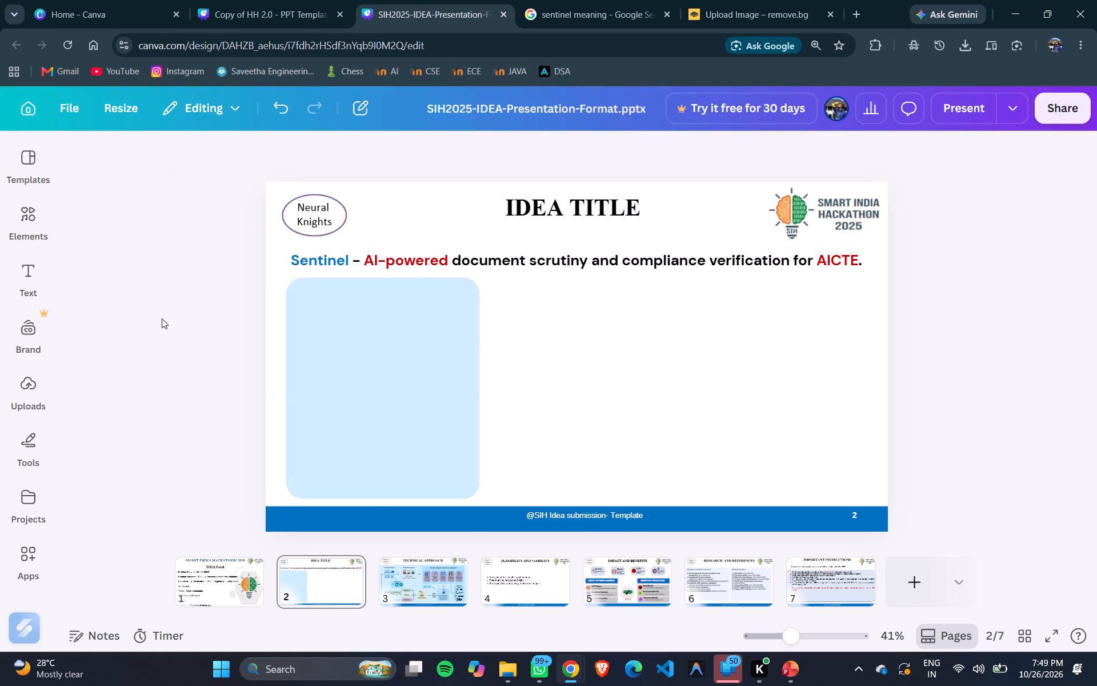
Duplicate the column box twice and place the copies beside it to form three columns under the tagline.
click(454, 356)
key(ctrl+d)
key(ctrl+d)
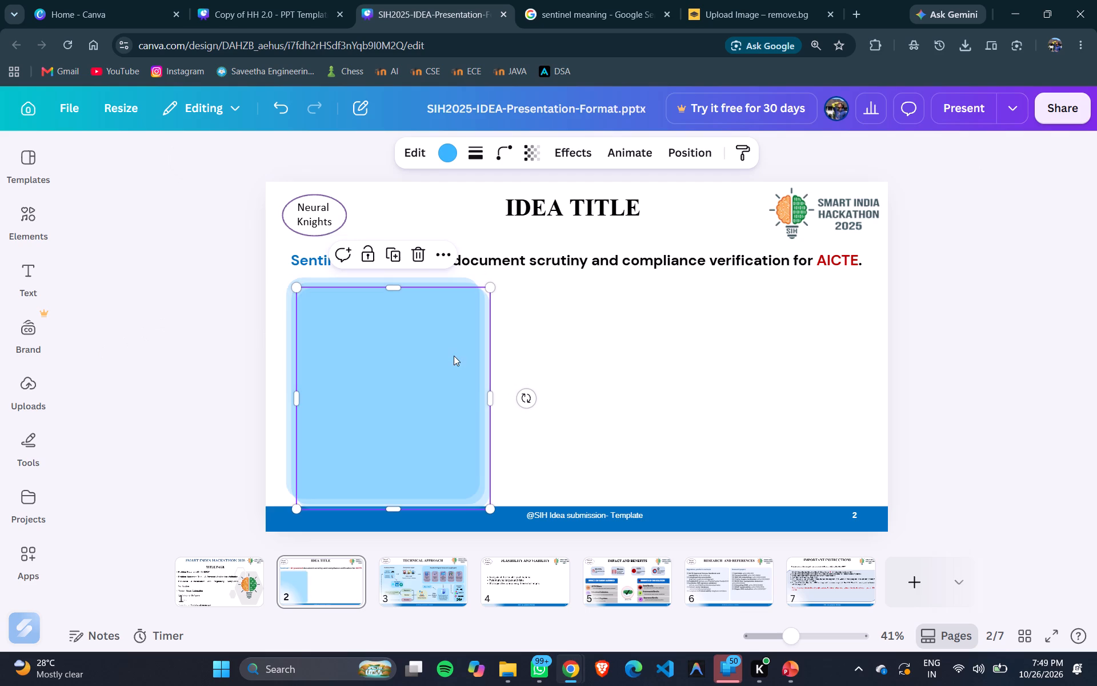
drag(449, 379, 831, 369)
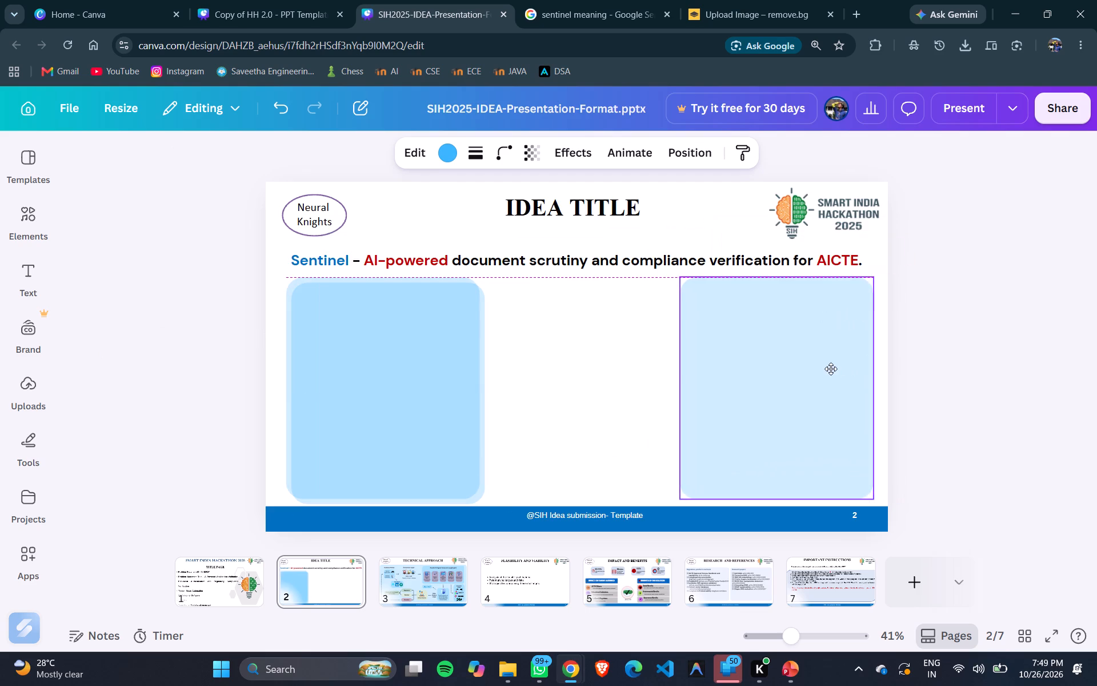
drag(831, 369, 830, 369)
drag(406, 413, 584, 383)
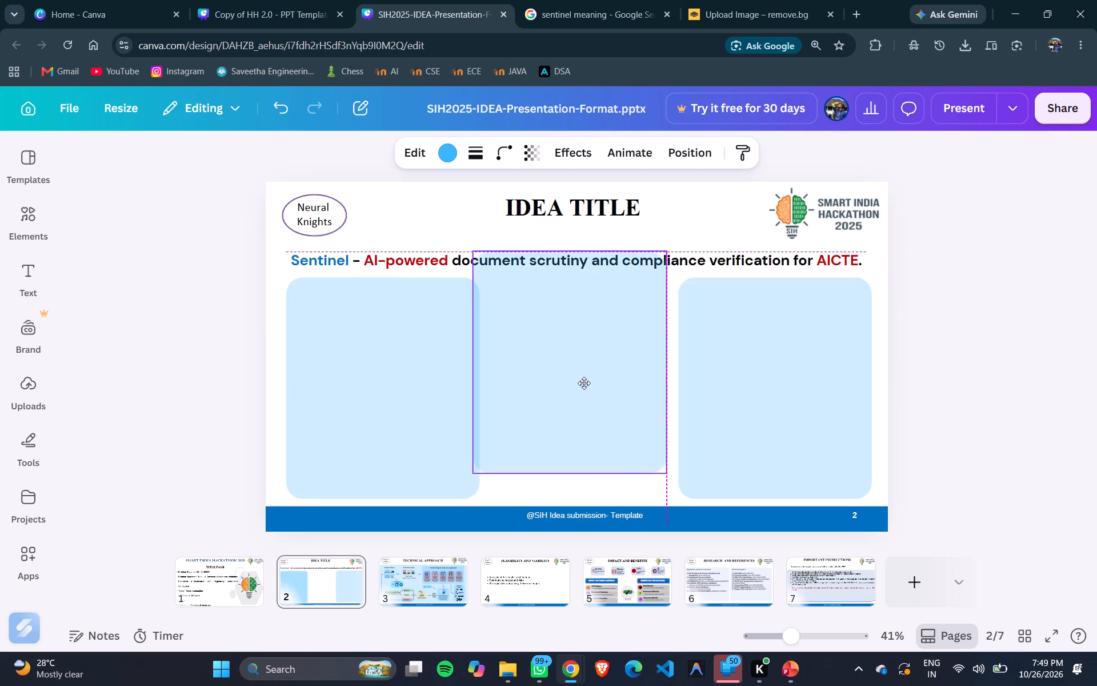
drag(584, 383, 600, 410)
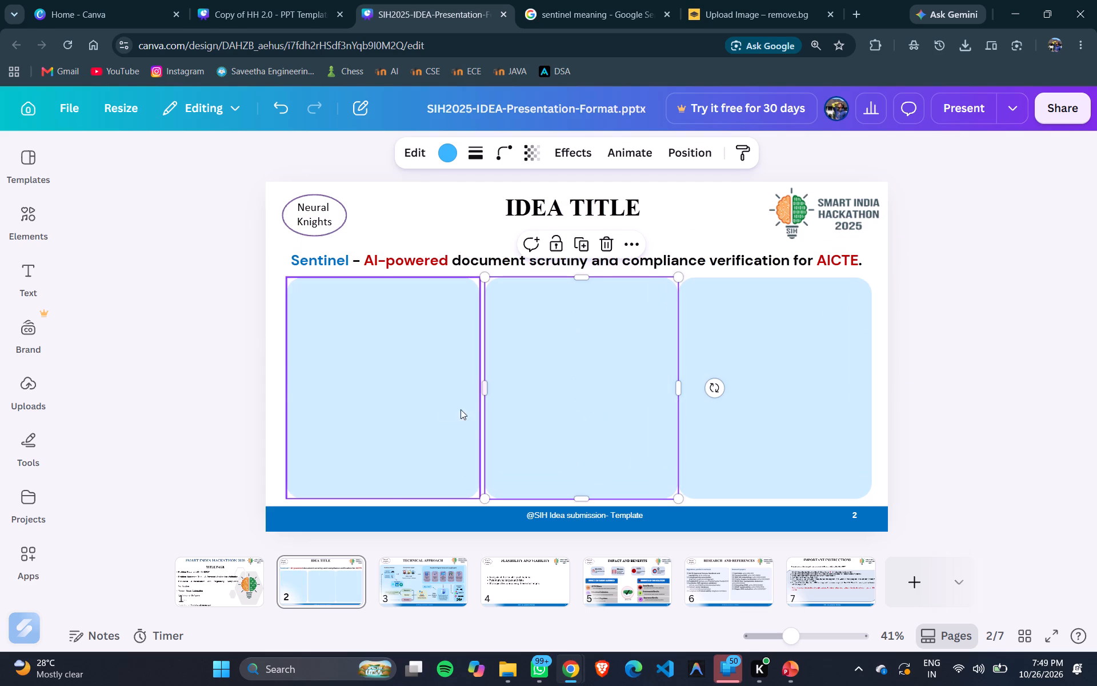
Narrow the first column box slightly by pulling in its right edge.
click(441, 405)
drag(480, 389, 470, 389)
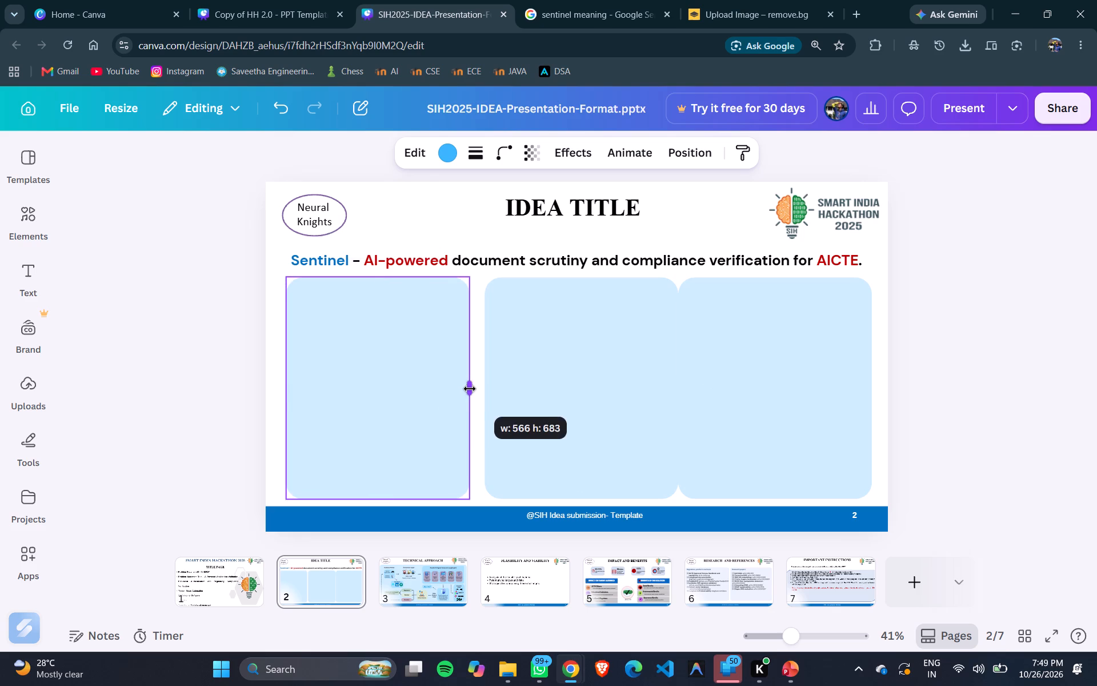
drag(470, 389, 465, 390)
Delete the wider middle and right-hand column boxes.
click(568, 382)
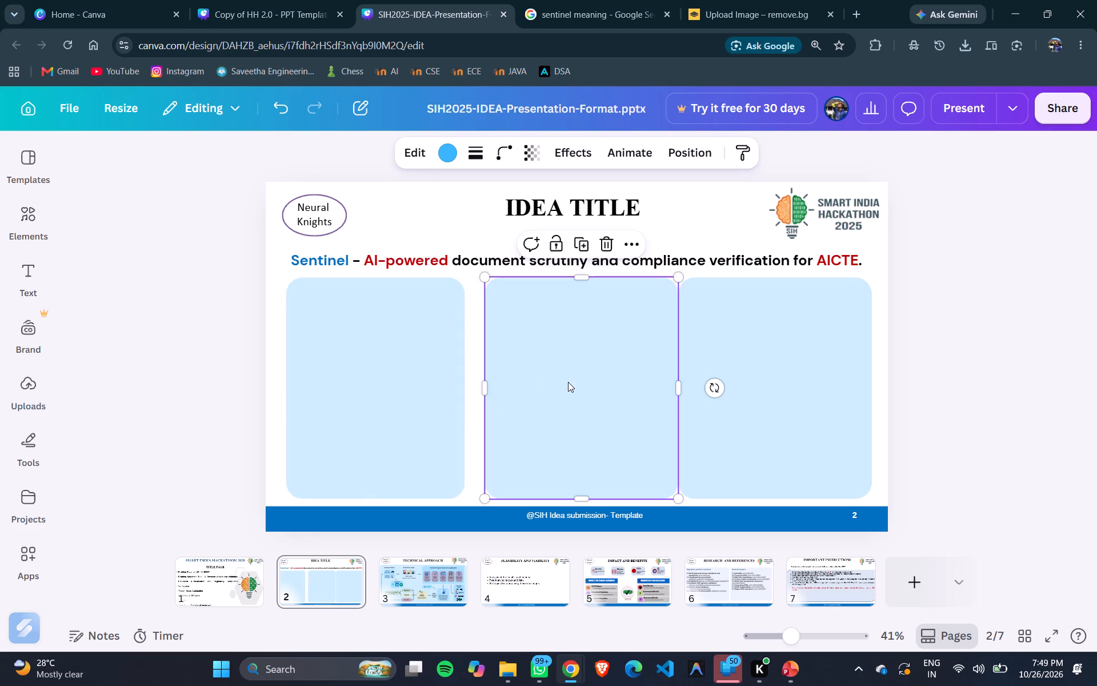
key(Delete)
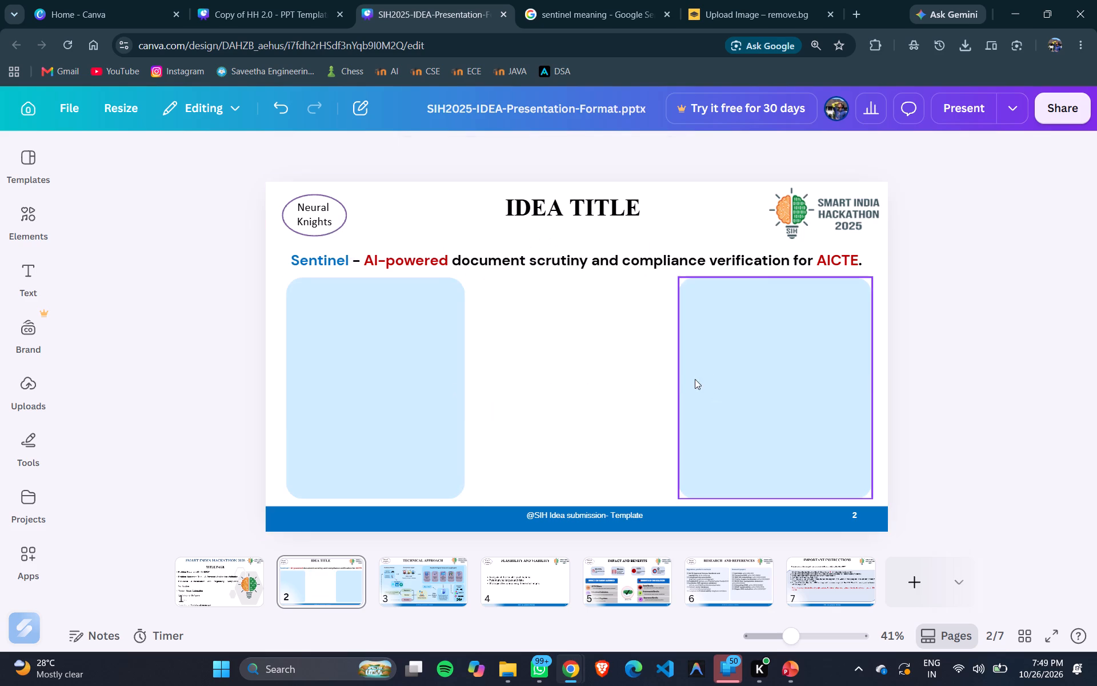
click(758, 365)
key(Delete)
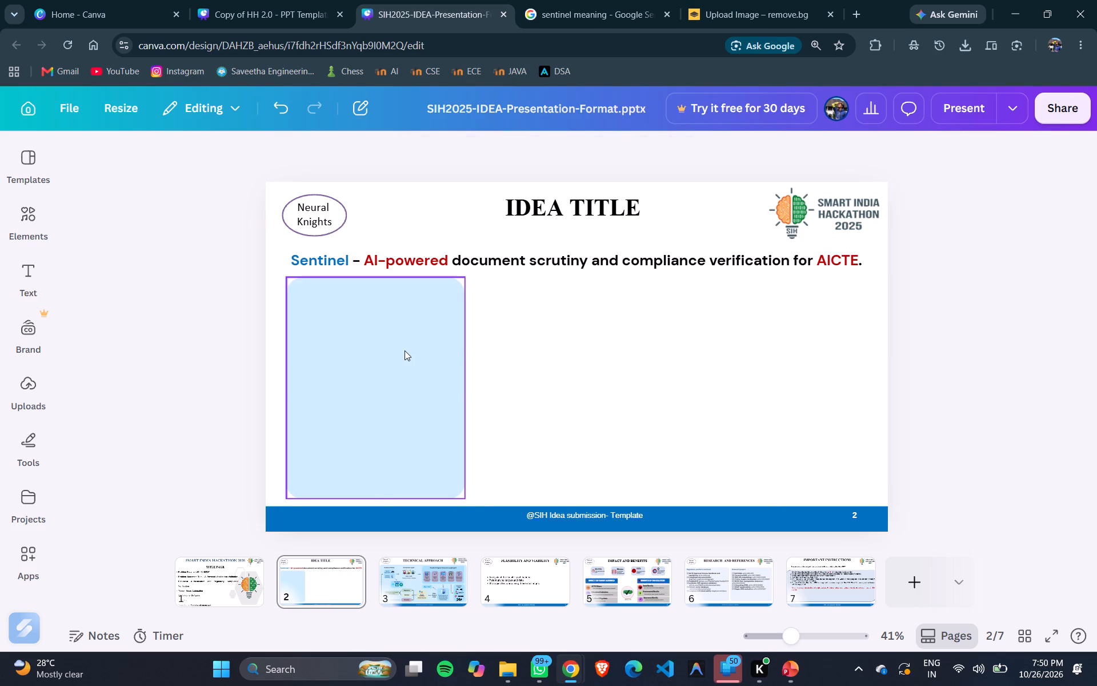
Duplicate the narrowed column box twice and place the copies as the middle and right-hand columns.
click(405, 350)
key(ctrl+d)
key(ctrl+d)
drag(405, 350, 788, 338)
drag(413, 379, 599, 377)
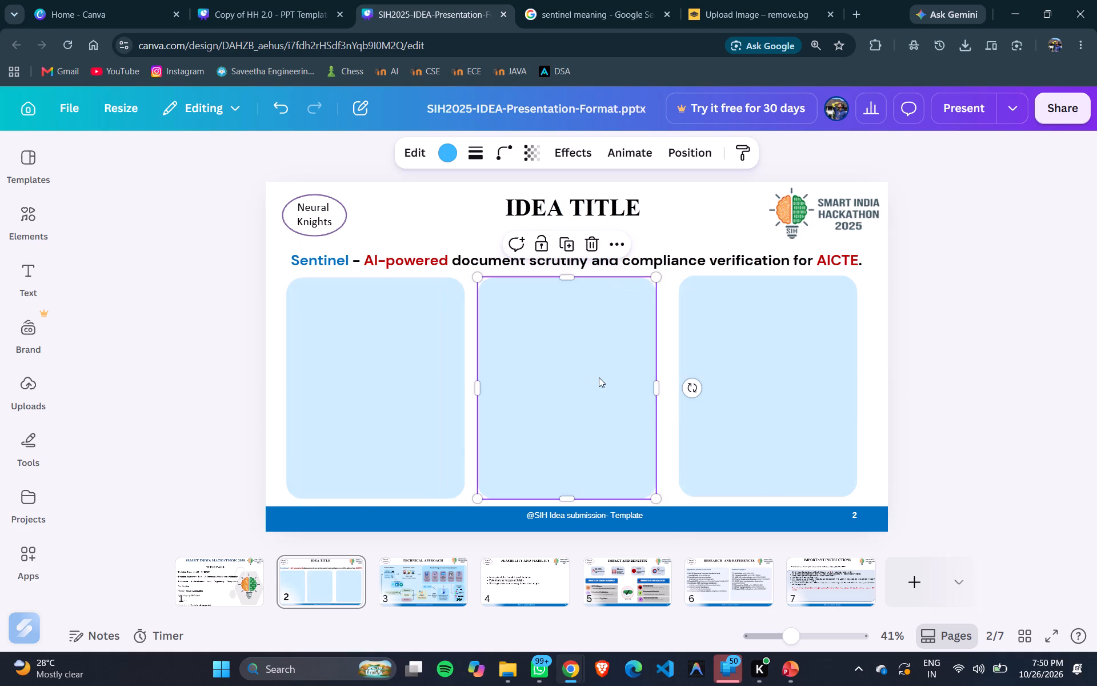
Nudge the middle column box to the right to even out the gaps between the three columns.
key(Up)
key(Down)
key(Right)
key(Right)
key(Right)
key(Right)
key(Right)
key(Right)
key(Right)
key(Right)
key(Right)
key(Right)
key(Right)
key(Right)
key(Right)
key(Right)
key(Right)
key(Right)
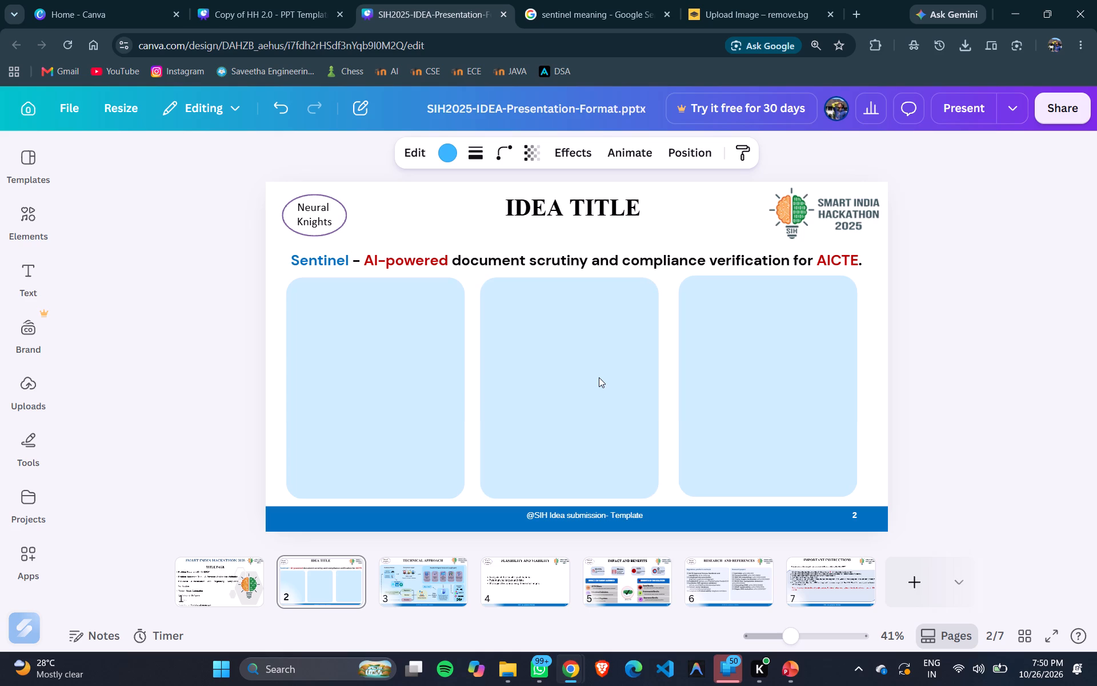
key(Right)
key(Right)
key(Right)
key(Right)
key(Right)
key(Right)
key(Right)
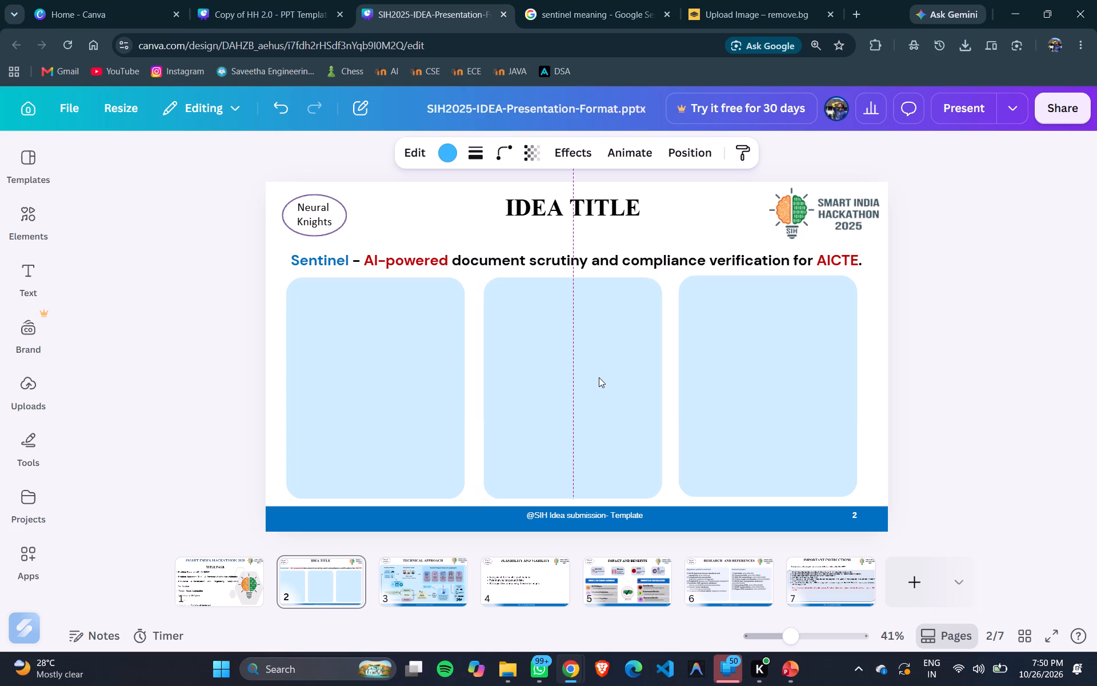
key(Left)
key(Left)
key(Left)
key(Left)
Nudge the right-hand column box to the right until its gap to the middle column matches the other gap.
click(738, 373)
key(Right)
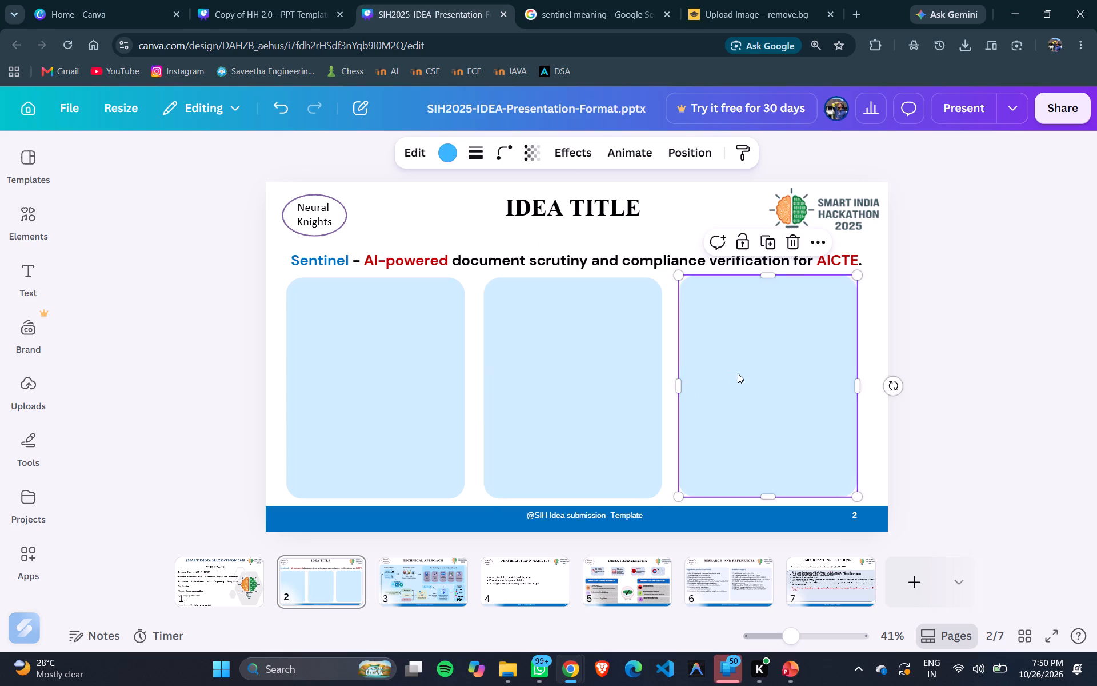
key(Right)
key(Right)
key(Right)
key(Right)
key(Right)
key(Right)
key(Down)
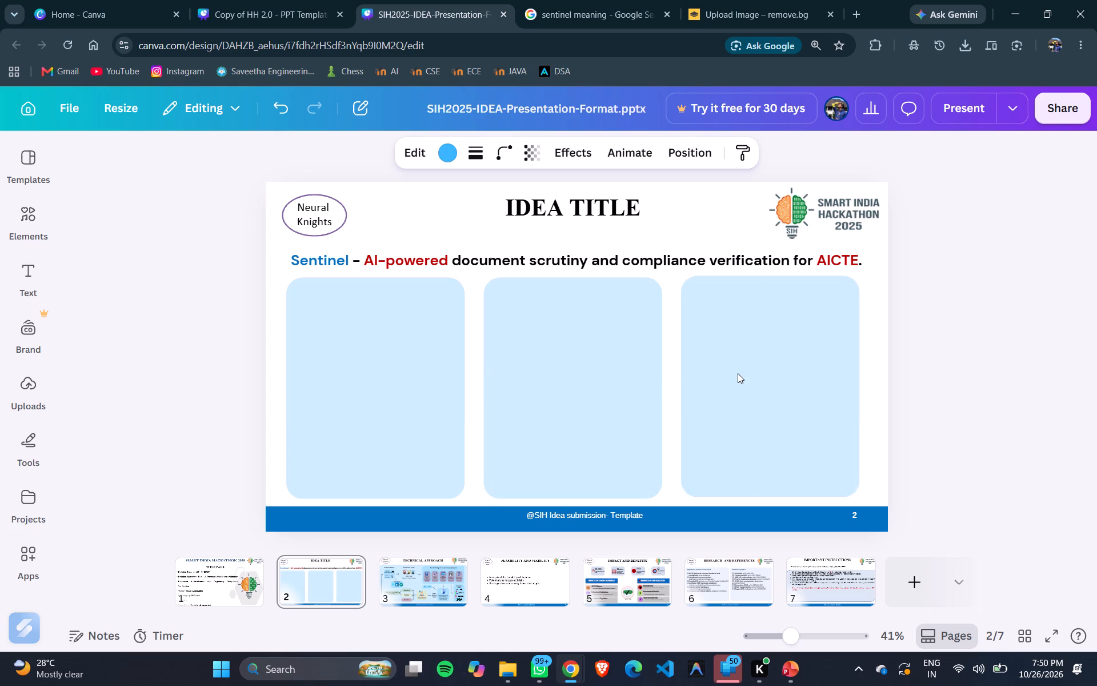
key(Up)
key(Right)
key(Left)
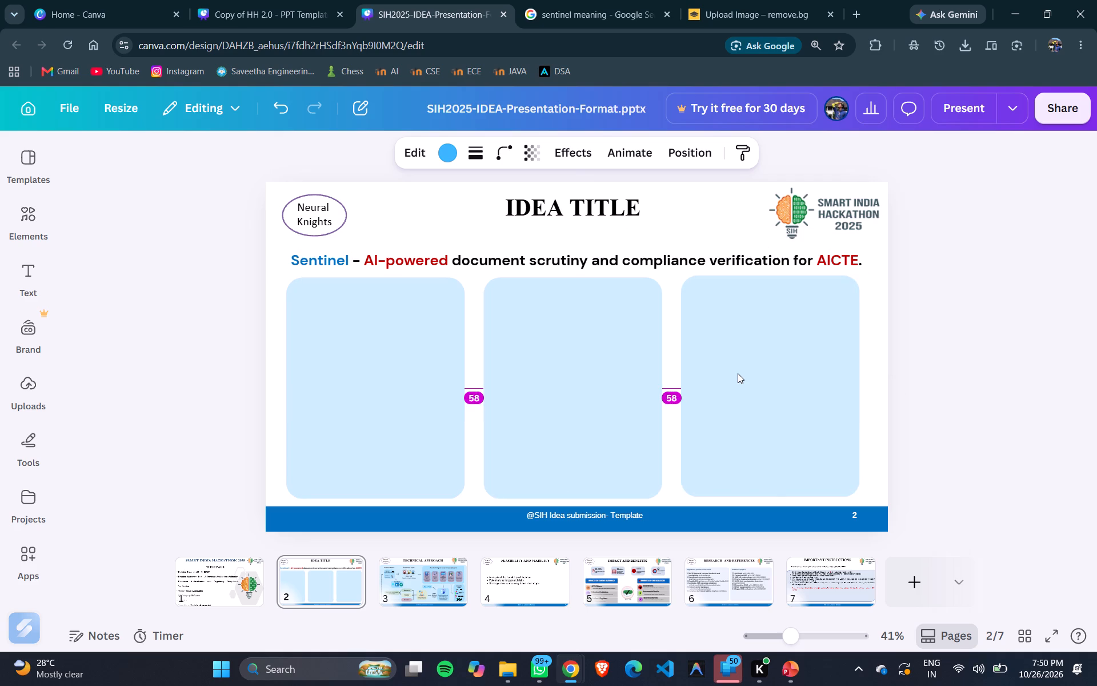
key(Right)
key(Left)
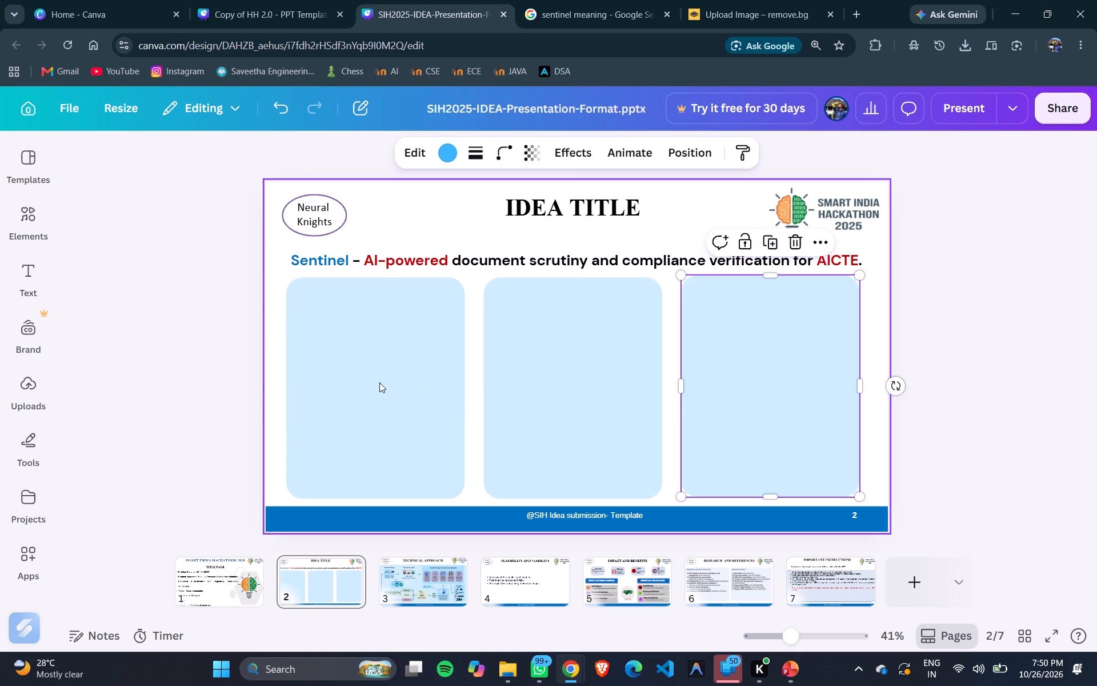
Widen the first column box slightly by extending its right edge.
click(379, 378)
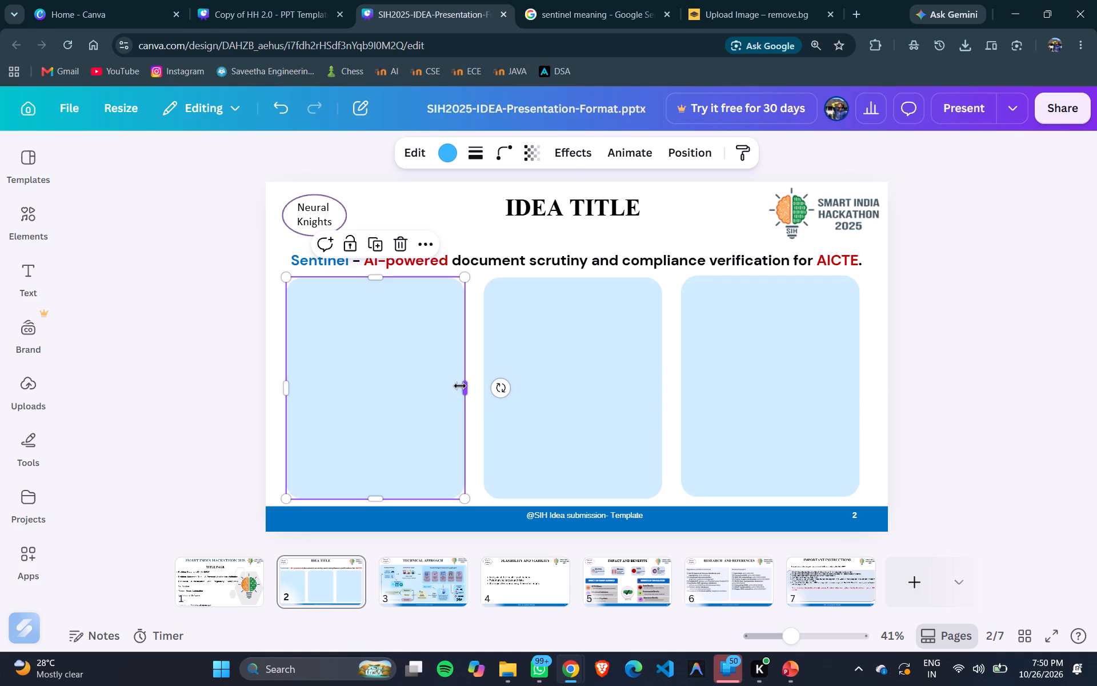
drag(460, 386, 469, 386)
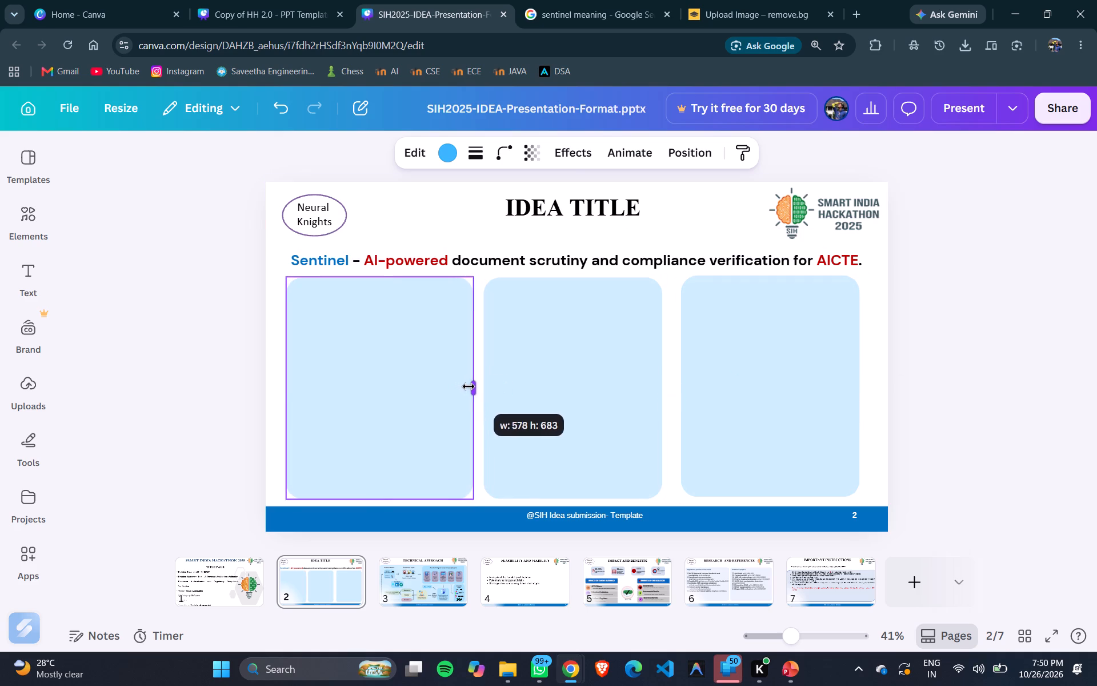
drag(469, 386, 467, 386)
Nudge the widened first column box left until its left edge lines up with the Neural Knights oval.
click(401, 389)
key(Left)
key(Left)
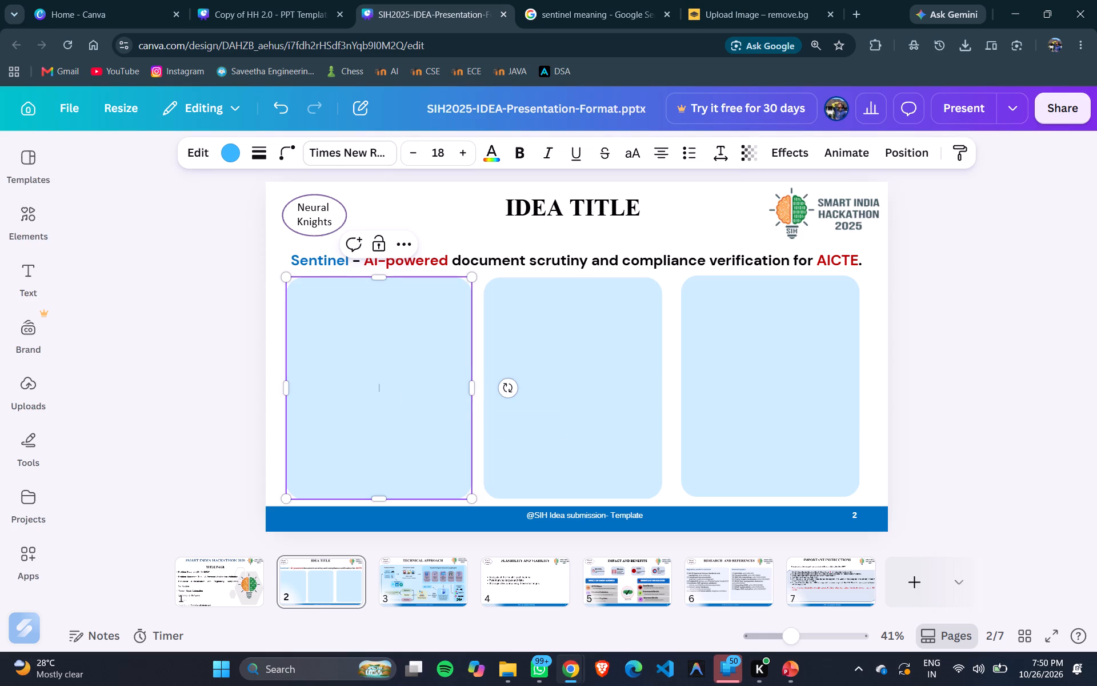
click(162, 325)
click(363, 360)
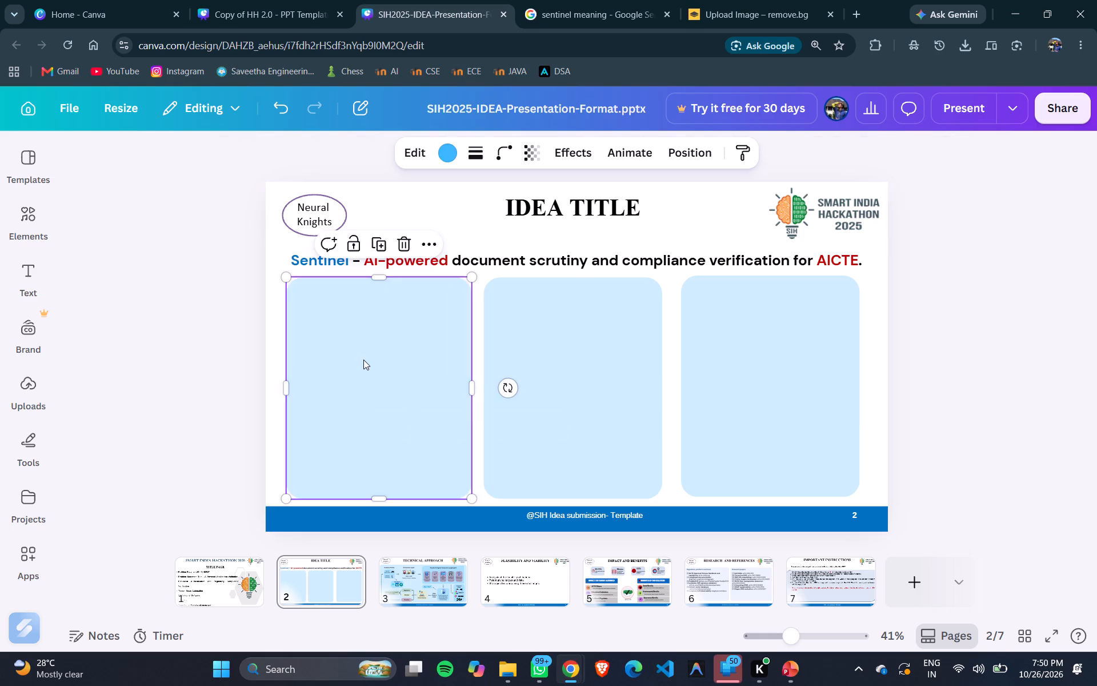
key(Left)
key(Left)
key(Left)
key(Left)
key(Left)
key(Left)
key(Left)
key(Left)
key(Left)
key(Left)
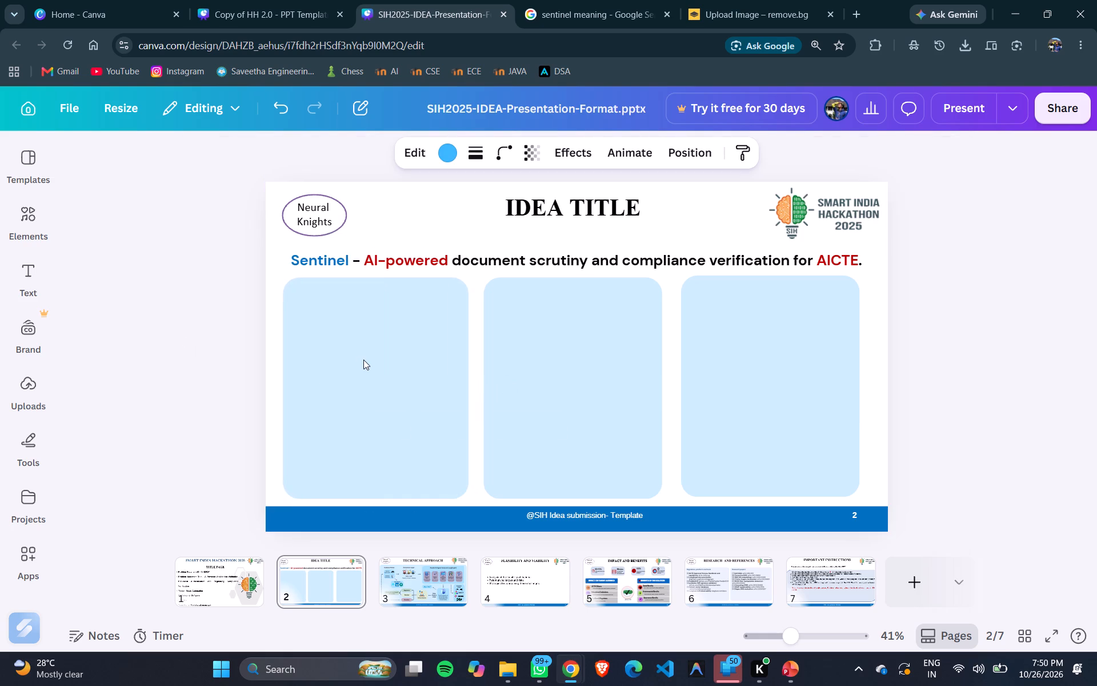
key(Left)
key(Left)
key(Left)
key(Left)
key(Left)
key(Right)
key(Right)
key(Right)
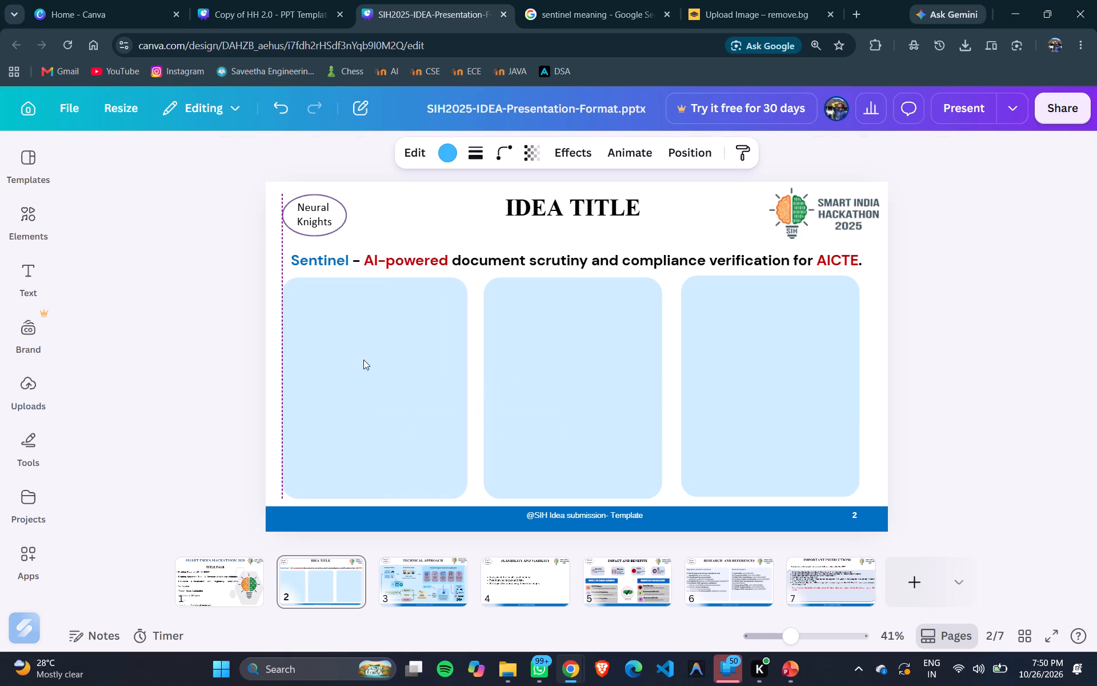
key(Left)
Delete the narrower middle and right-hand column boxes.
click(535, 385)
key(Delete)
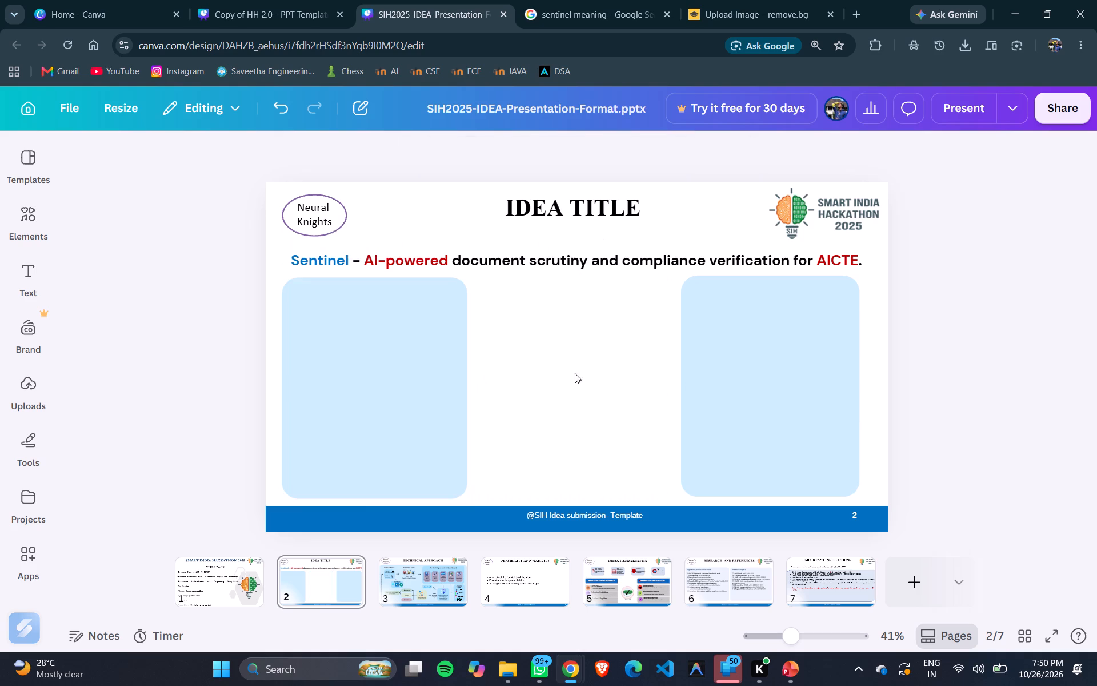
click(724, 350)
key(Delete)
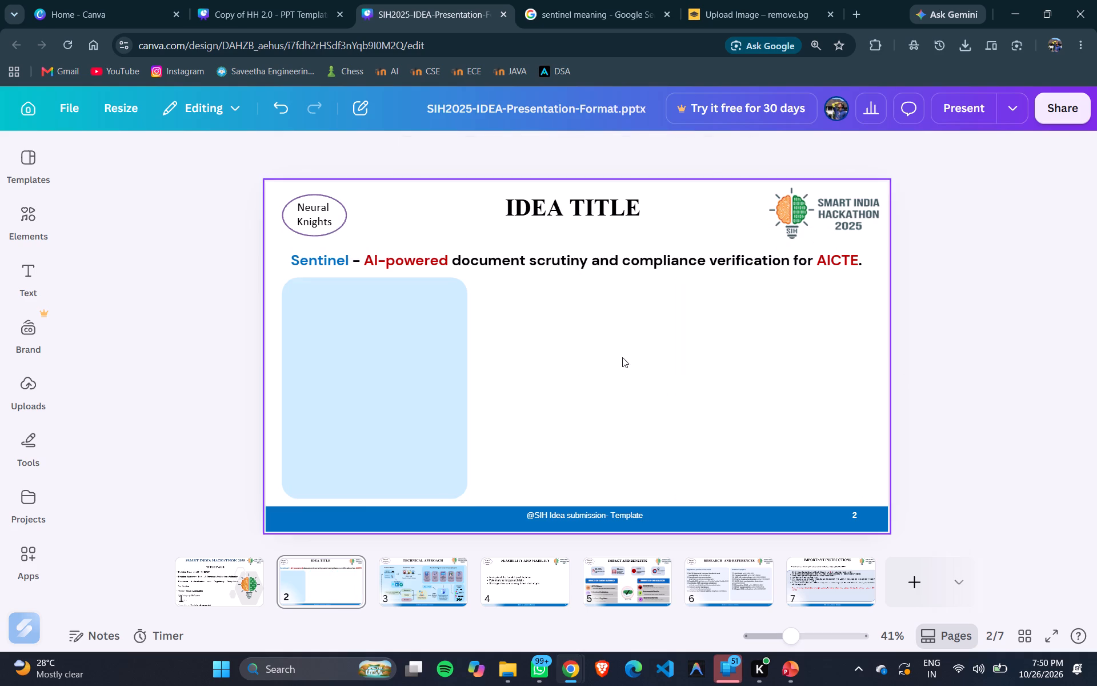
Duplicate the widened column box twice and place the copies as the right-hand and middle columns, centring the middle one on the slide.
click(421, 362)
key(ctrl+d)
key(ctrl+d)
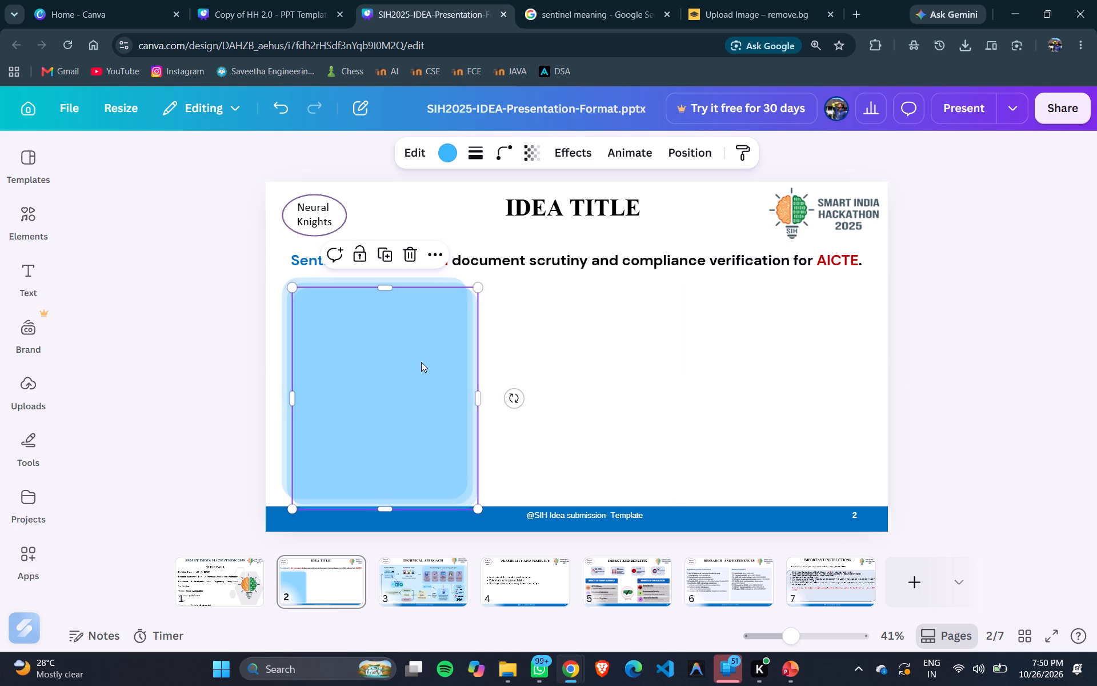
drag(421, 362, 813, 347)
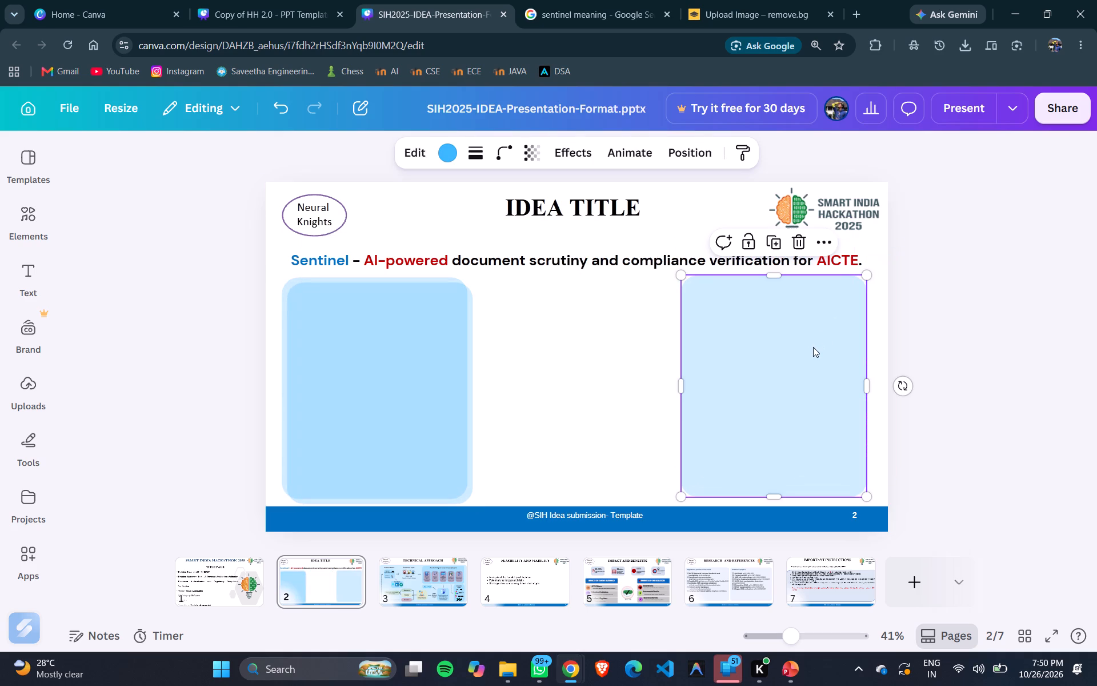
drag(434, 382, 634, 377)
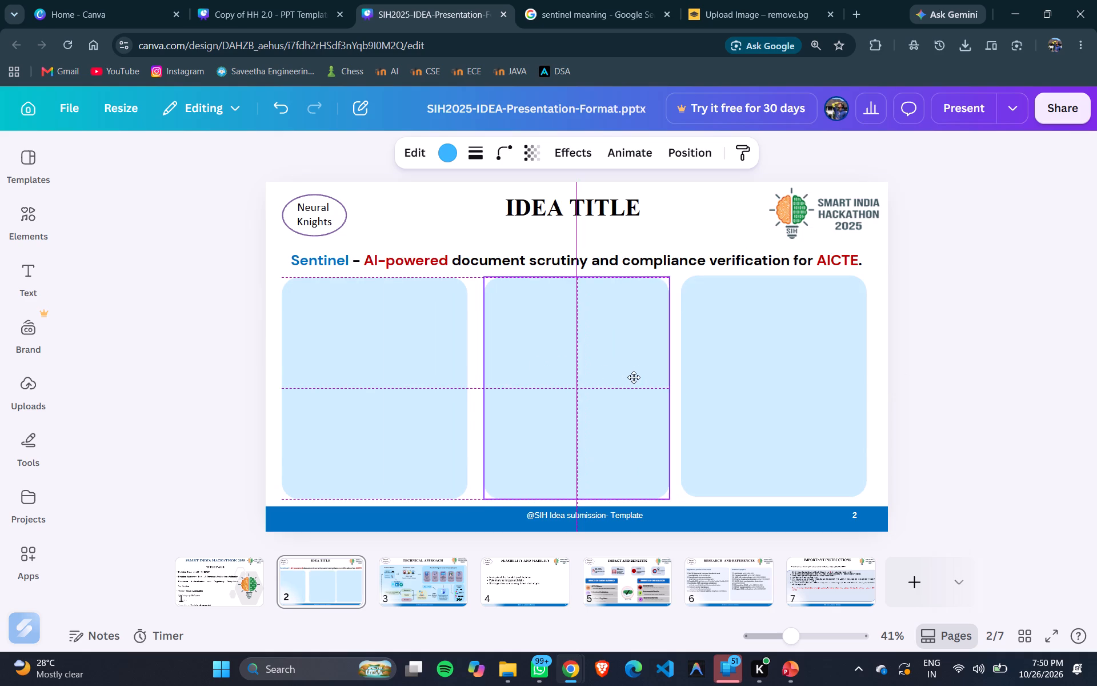
drag(634, 377, 633, 378)
Nudge the right-hand column box to the right to even out the gaps between the three columns.
click(806, 394)
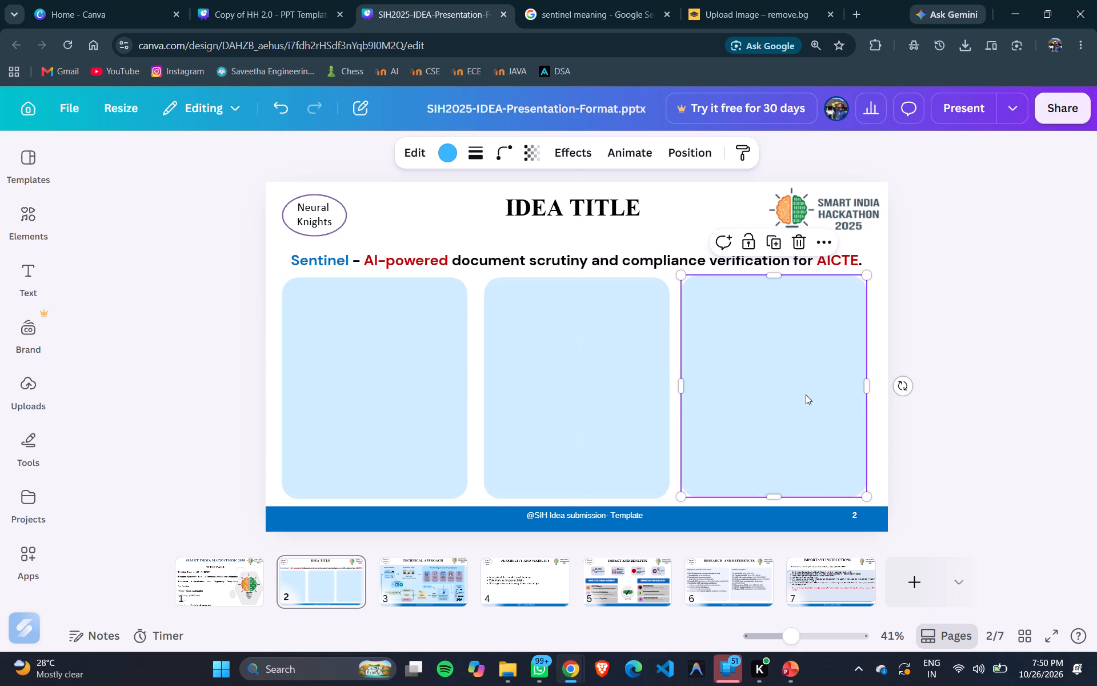
key(Right)
key(Right)
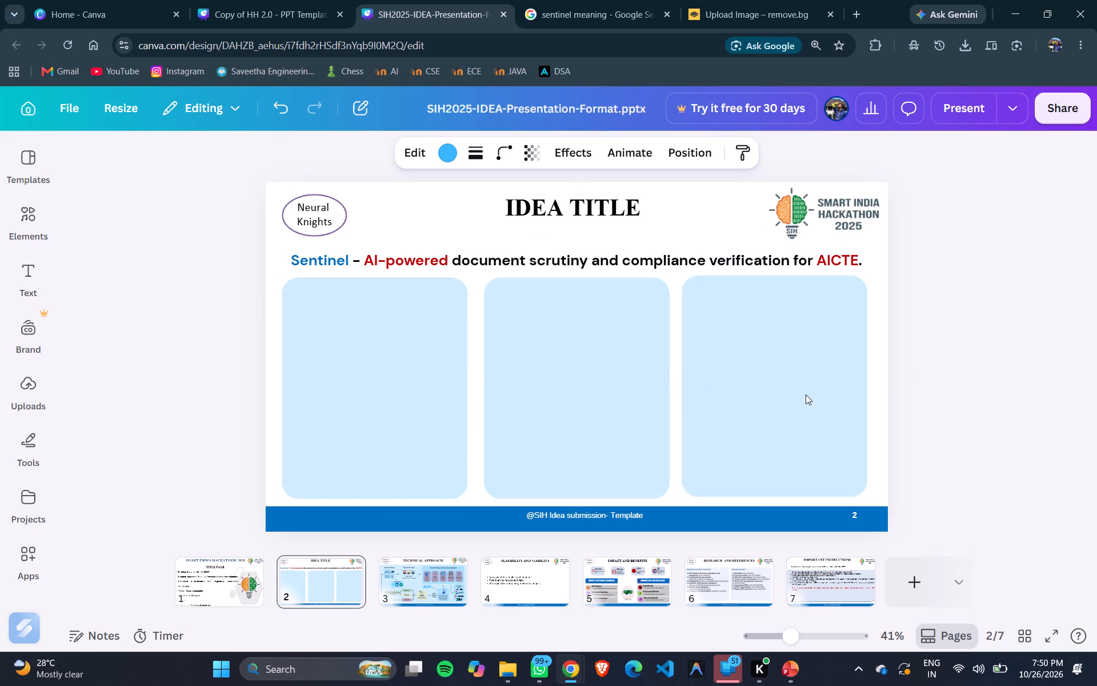
key(Right)
click(806, 394)
key(Down)
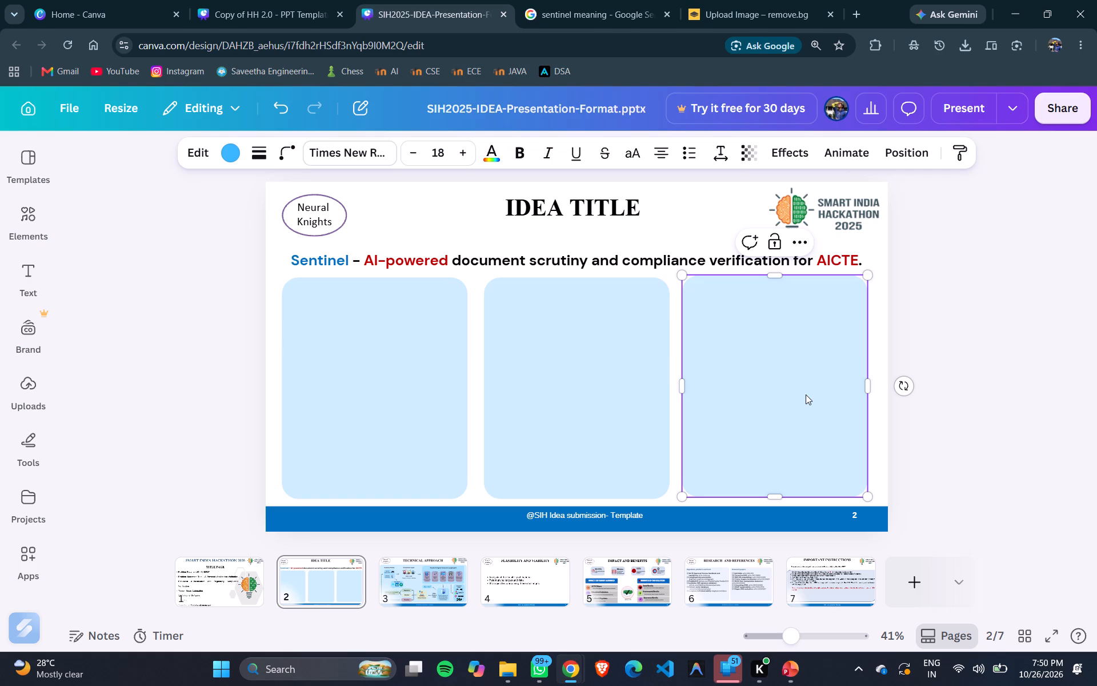
key(Down)
key(Down)
key(Down)
key(Down)
key(Down)
key(Down)
key(Right)
key(Right)
key(Right)
key(Right)
key(Right)
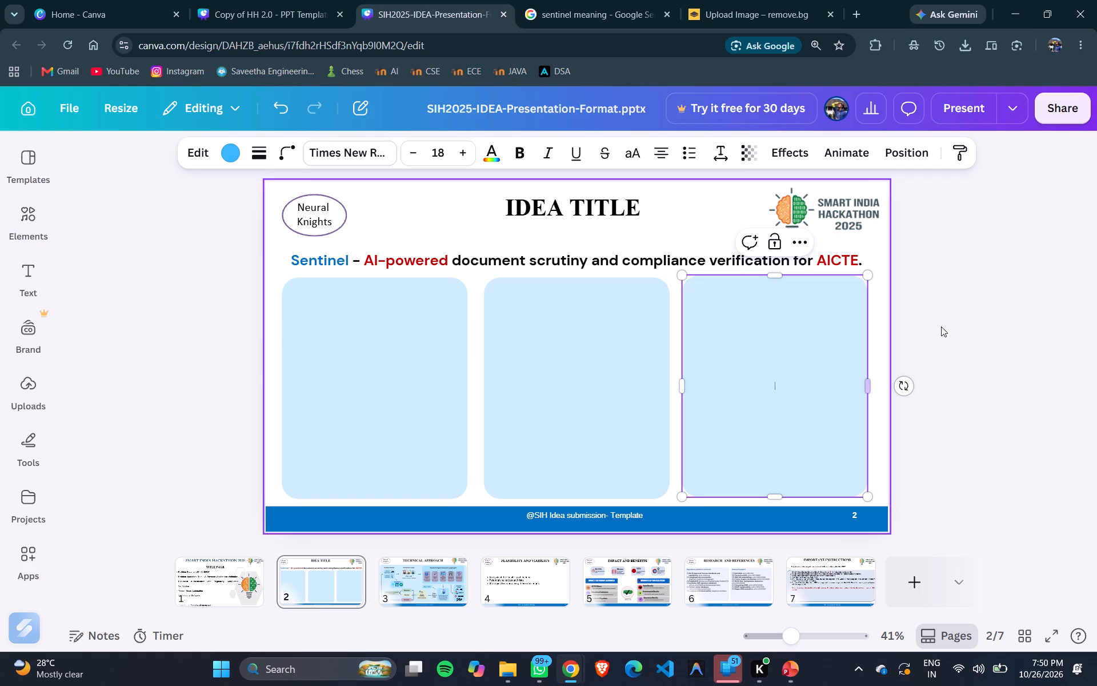
click(940, 326)
click(784, 365)
key(Right)
key(Right)
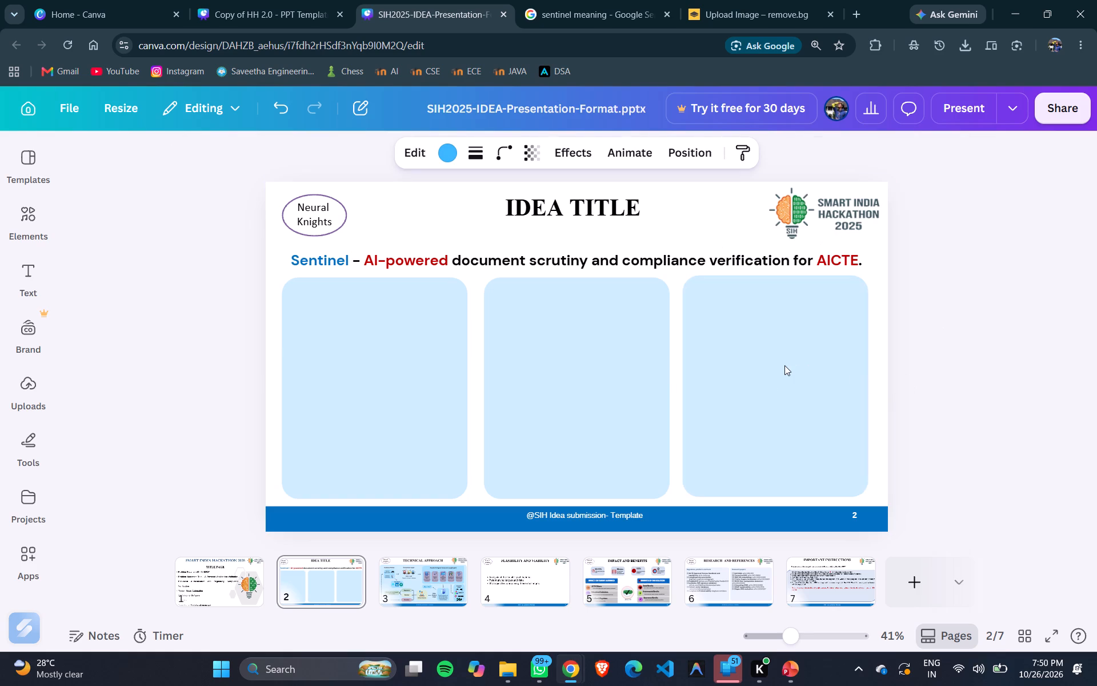
key(Right)
key(Right)
key(Right)
key(Right)
key(Right)
key(Right)
key(Right)
key(Right)
key(Right)
key(Right)
key(Right)
key(Right)
key(Right)
key(Right)
key(Right)
key(Right)
key(Right)
key(Right)
key(Right)
key(Right)
key(Right)
key(Left)
key(Left)
key(Left)
key(Left)
key(Left)
key(Left)
key(Left)
key(Left)
key(Left)
key(Left)
key(Left)
key(Left)
key(Left)
key(Left)
key(Left)
key(Left)
key(Left)
key(Left)
key(Left)
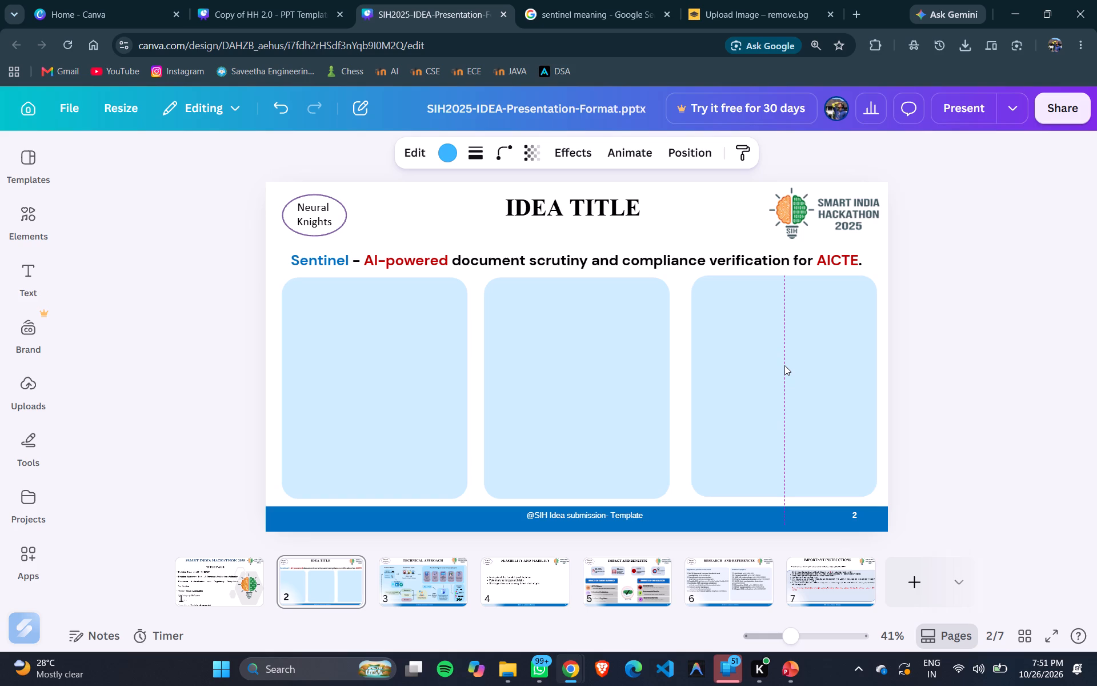
key(Right)
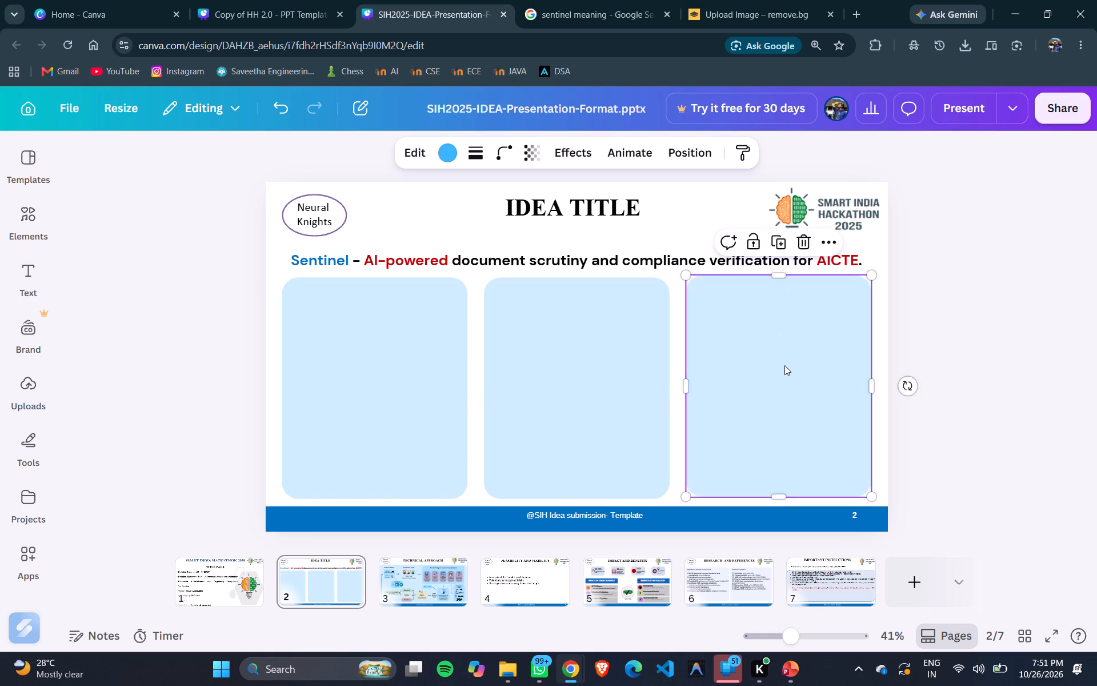
Nudge the right-hand column box down to line up with the tops of the other two columns.
key(Down)
key(Down)
key(Down)
key(Down)
key(Down)
key(Down)
key(Down)
key(Down)
key(Down)
key(Up)
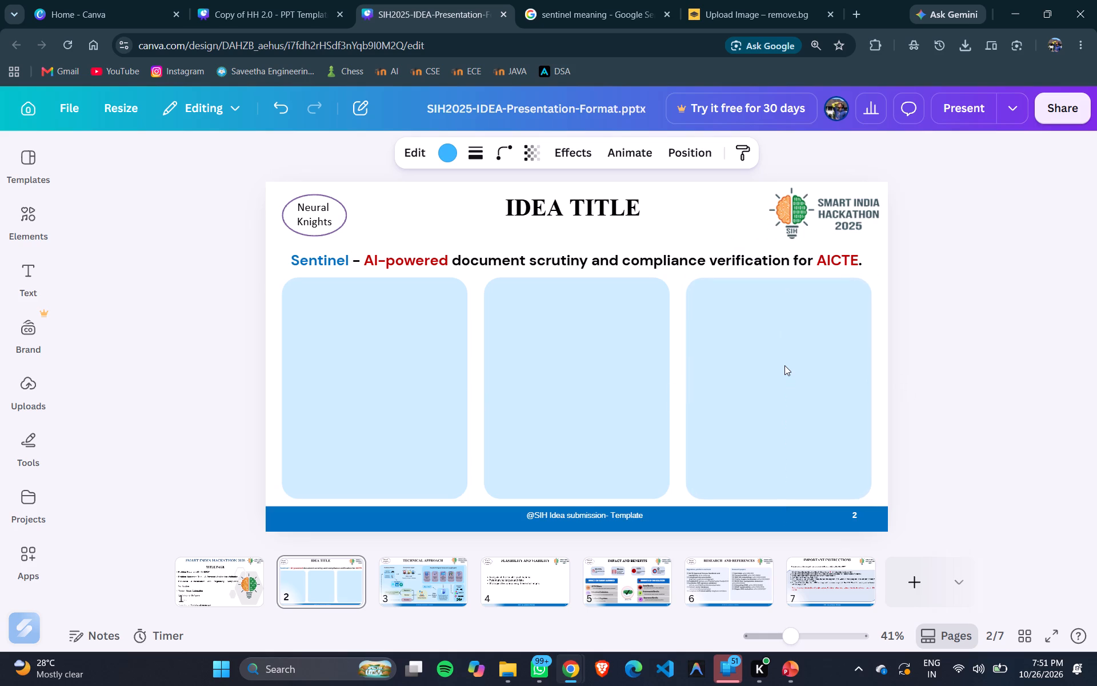
key(Up)
key(Down)
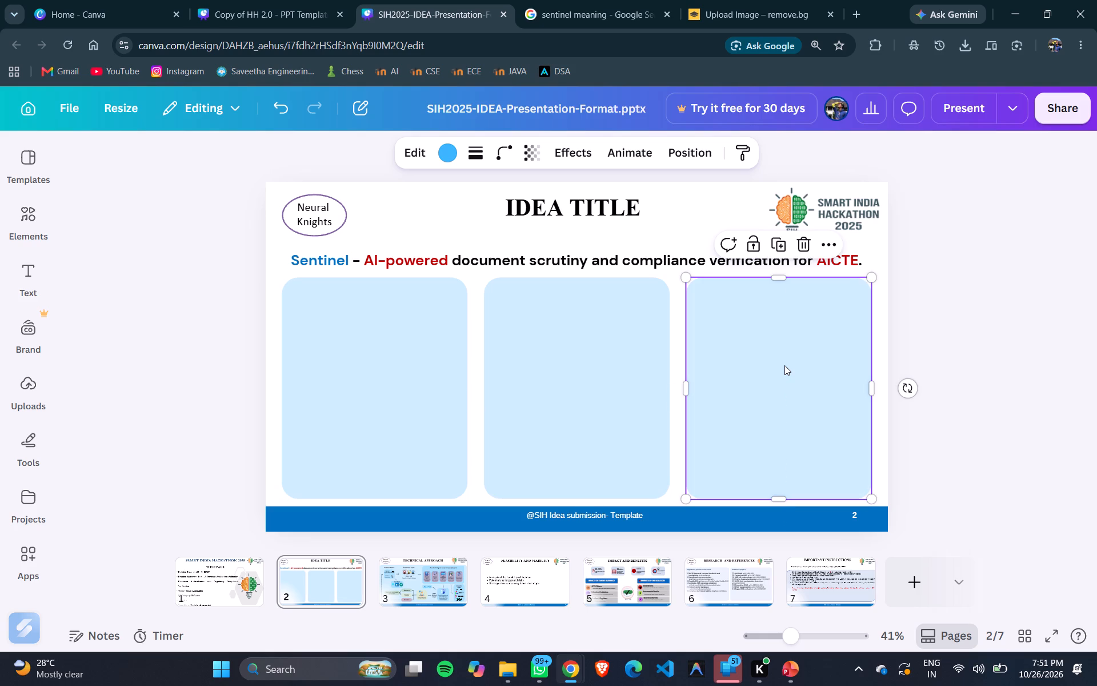
Nudge the middle column box down slightly and deselect it.
click(574, 449)
key(Down)
key(Down)
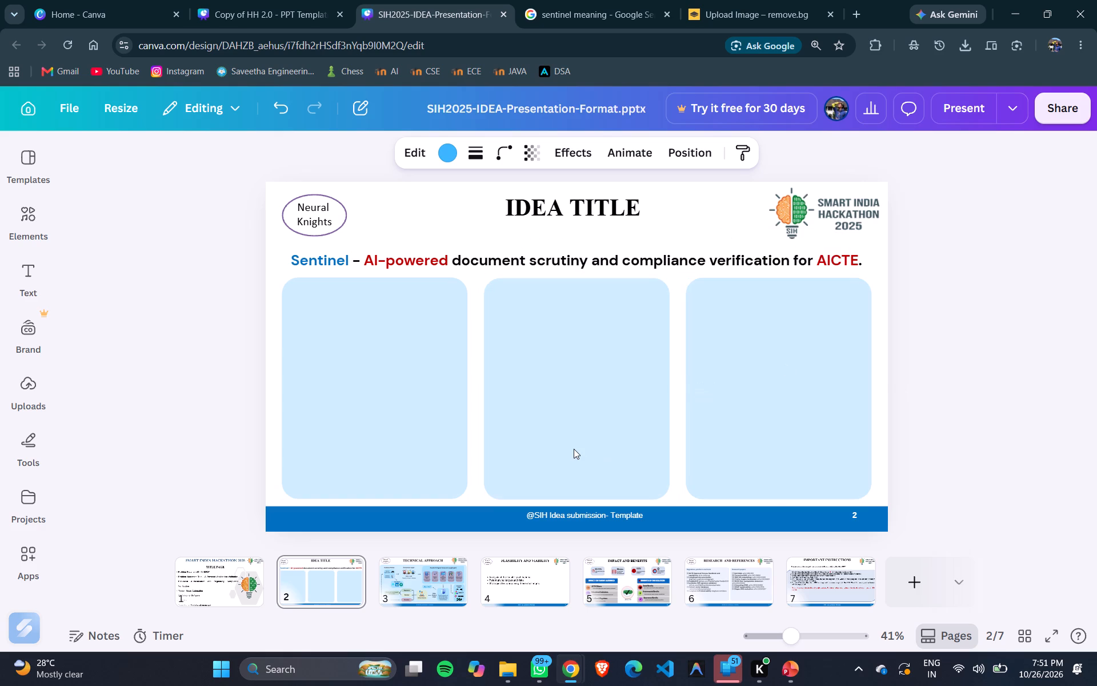
key(Down)
click(1059, 303)
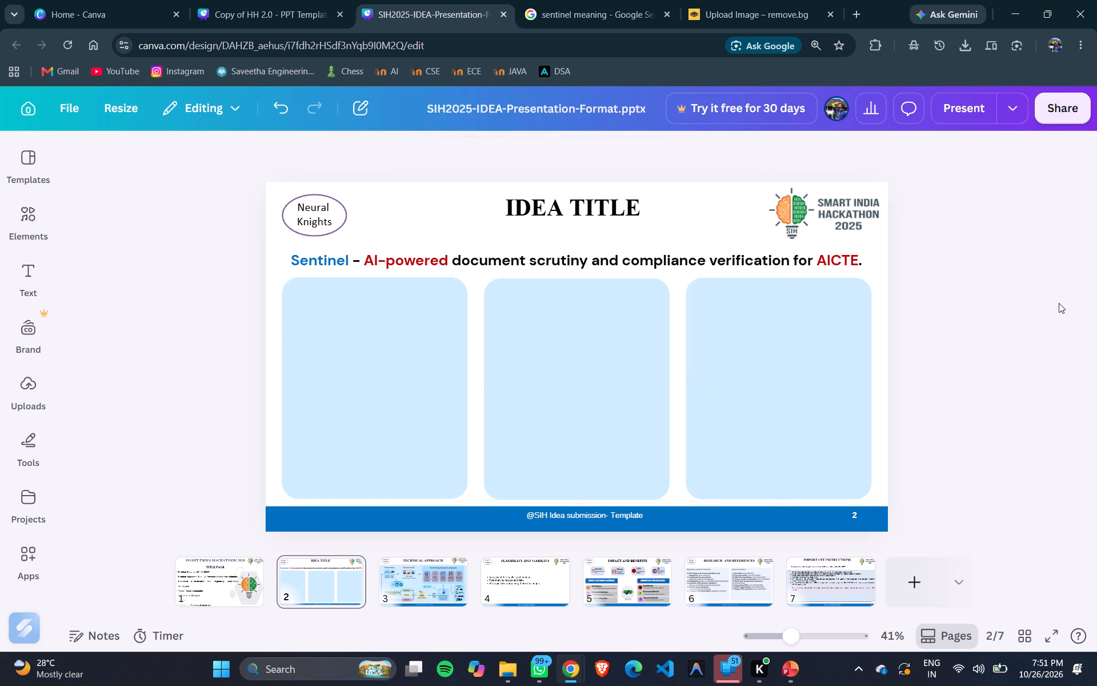
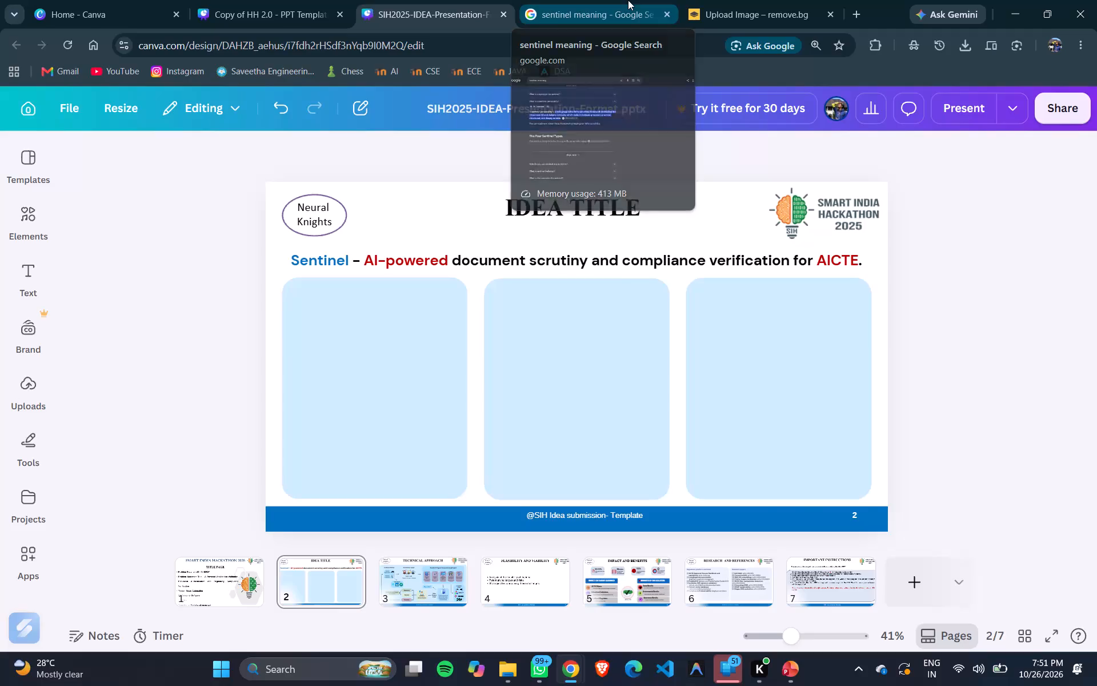
Switch to the SIH2025_AICTE-Sentinel PowerPoint deck, copy the "Proposed Solution" heading from slide 2, and return to the Canva design.
key(alt+Tab)
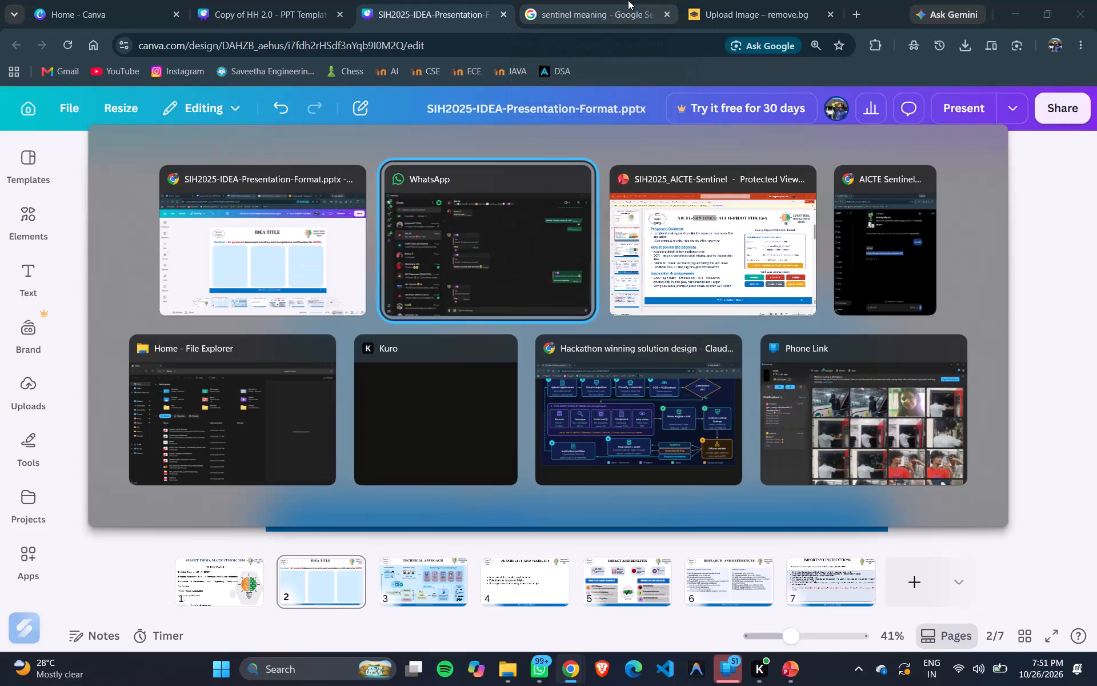
key(alt+Tab)
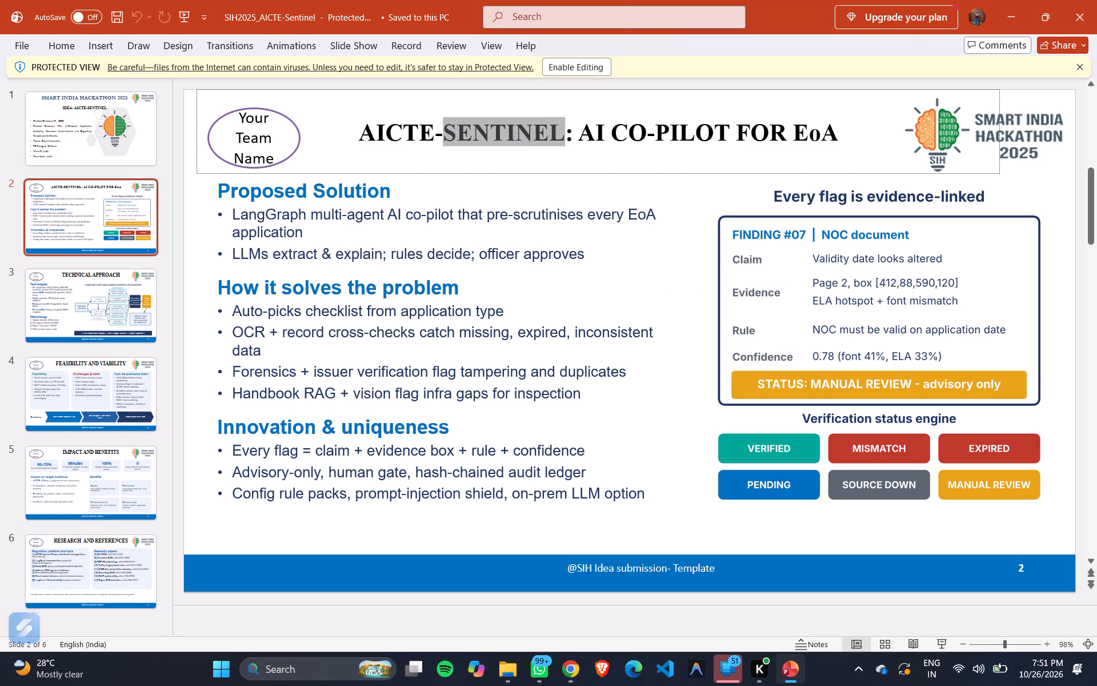
click(227, 189)
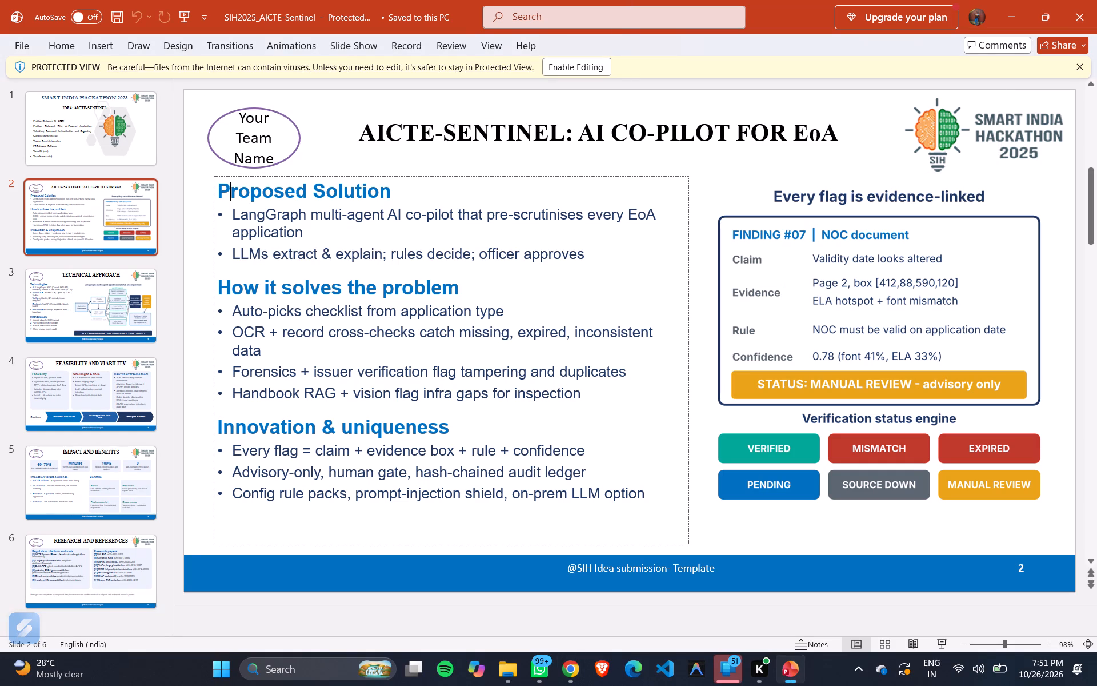
drag(219, 187, 406, 171)
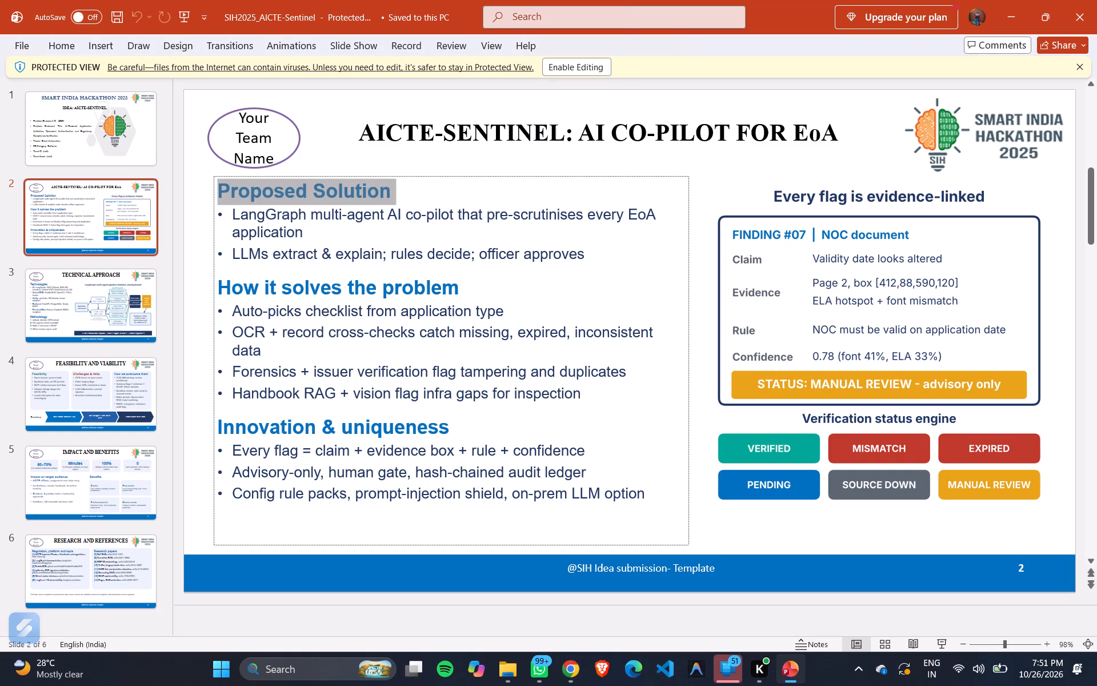
key(ctrl+c)
key(alt+Tab)
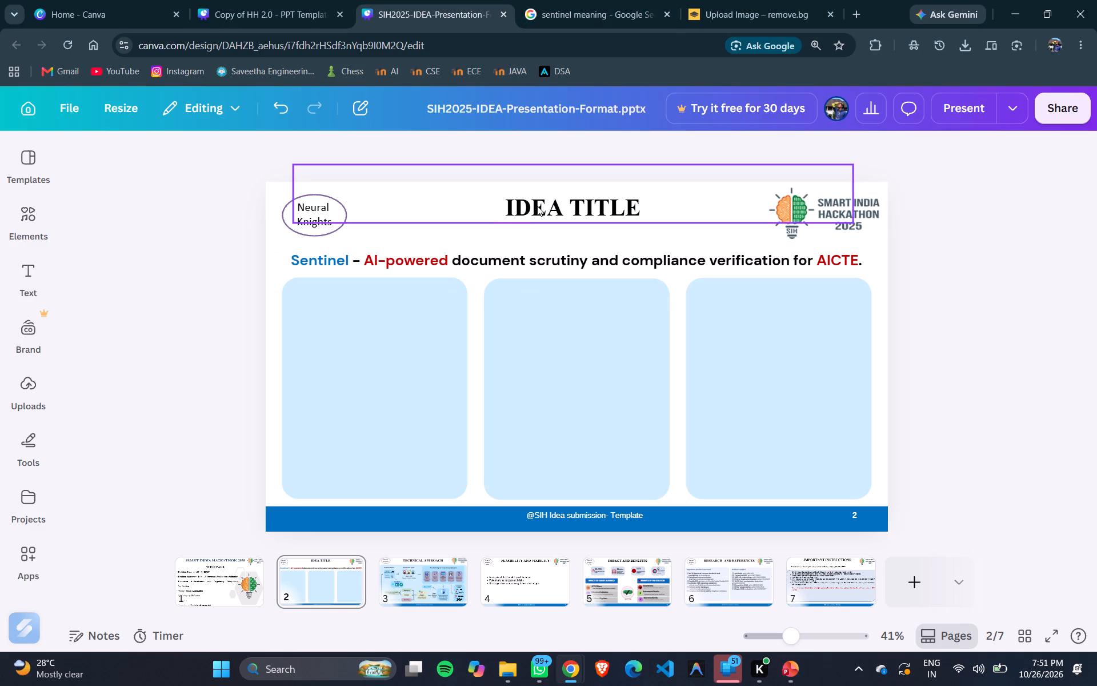
click(206, 252)
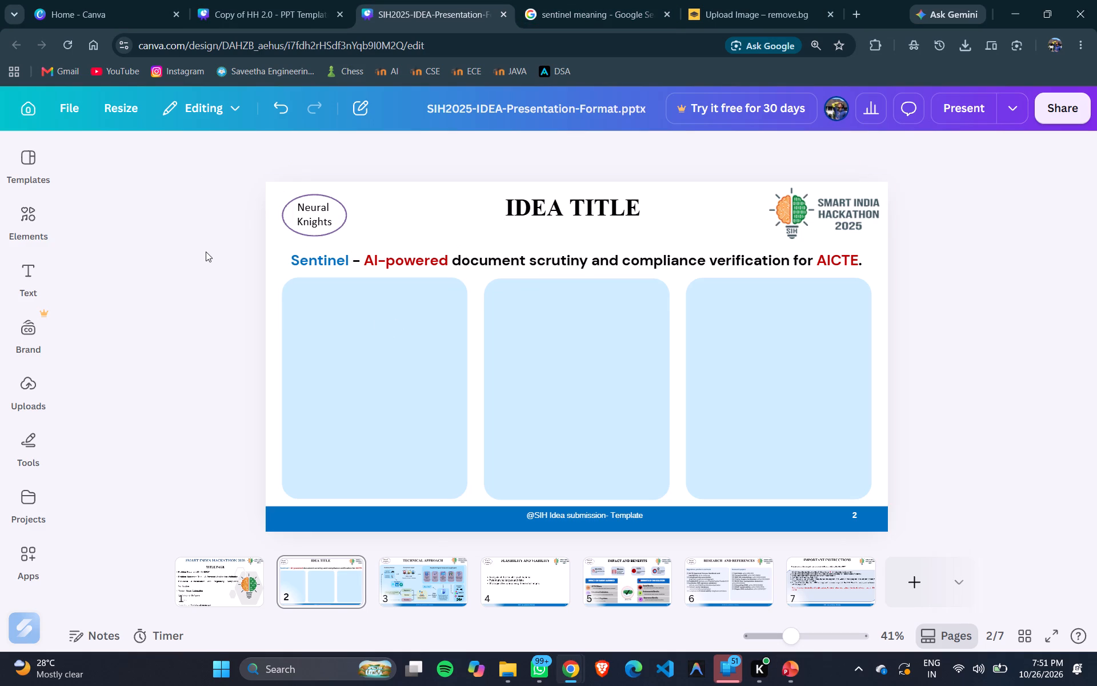
Copy the "Institute Portal" label from the TECHNICAL APPROACH slide and place the copy at the top of the IDEA TITLE slide's first column.
click(429, 568)
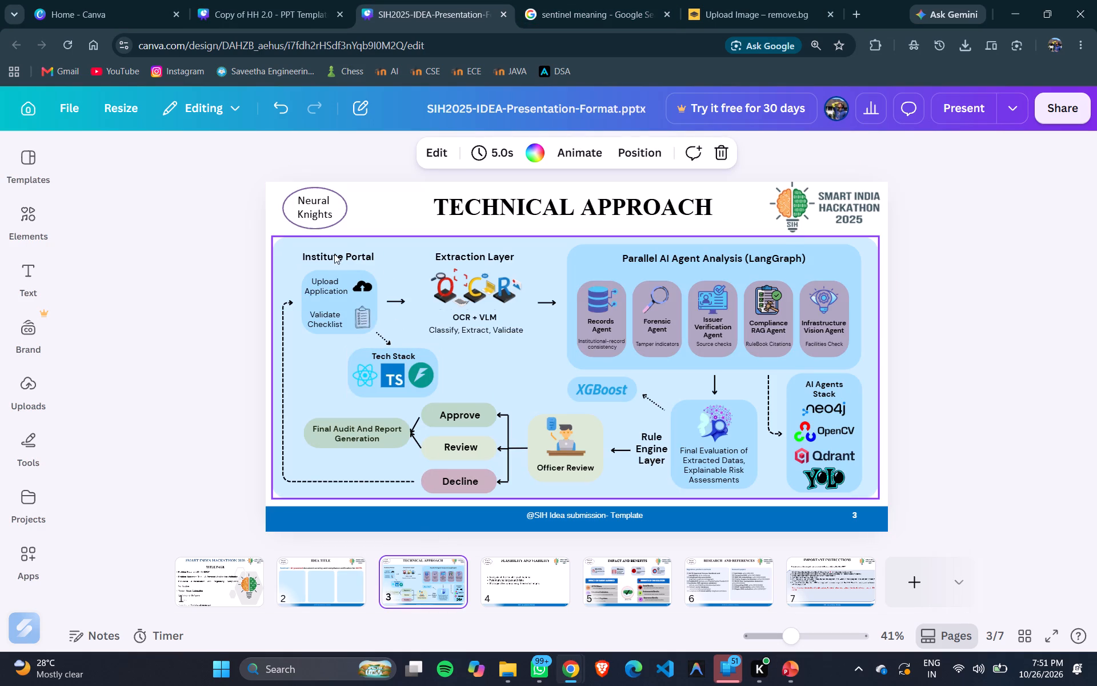
click(334, 254)
key(ctrl+c)
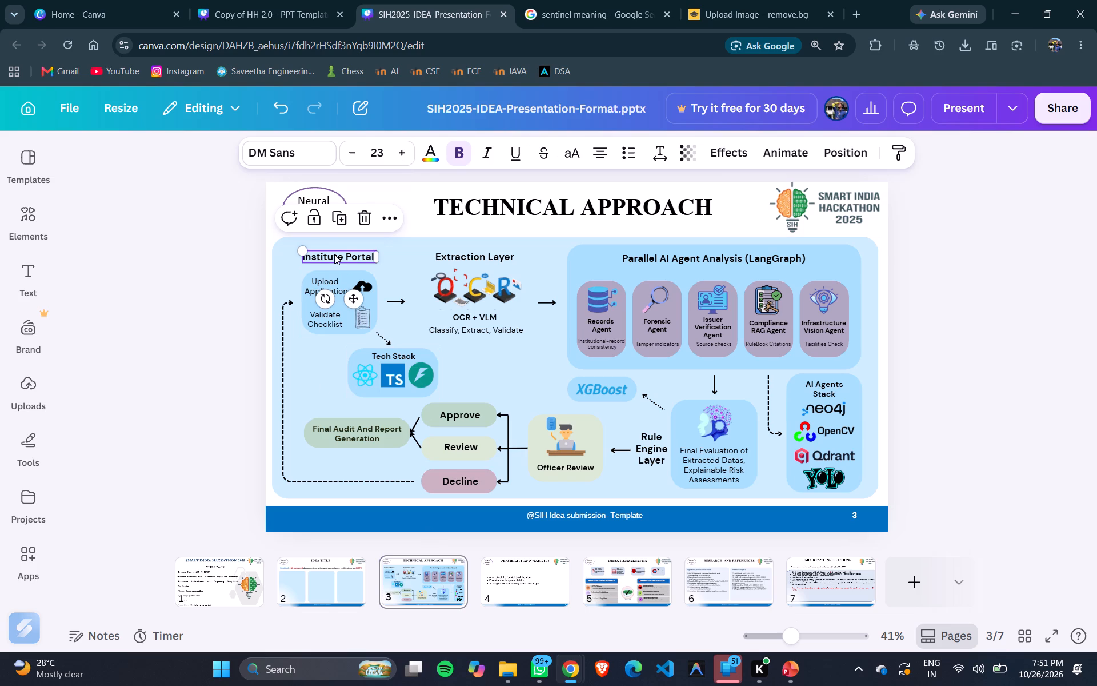
click(324, 582)
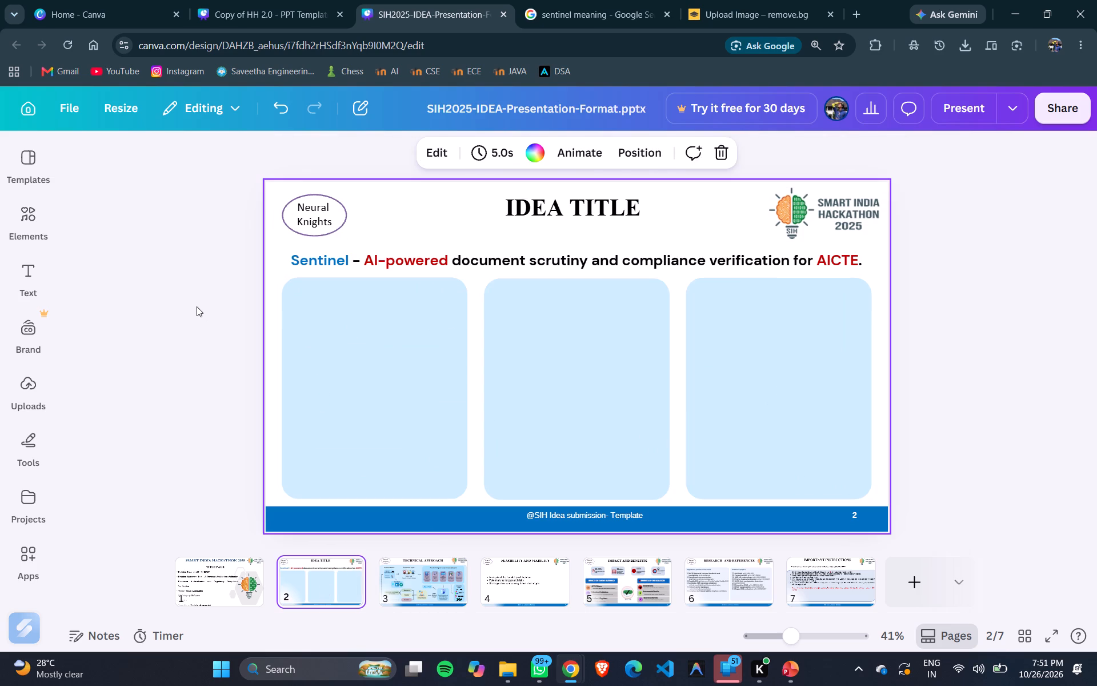
key(ctrl+v)
drag(325, 256, 358, 293)
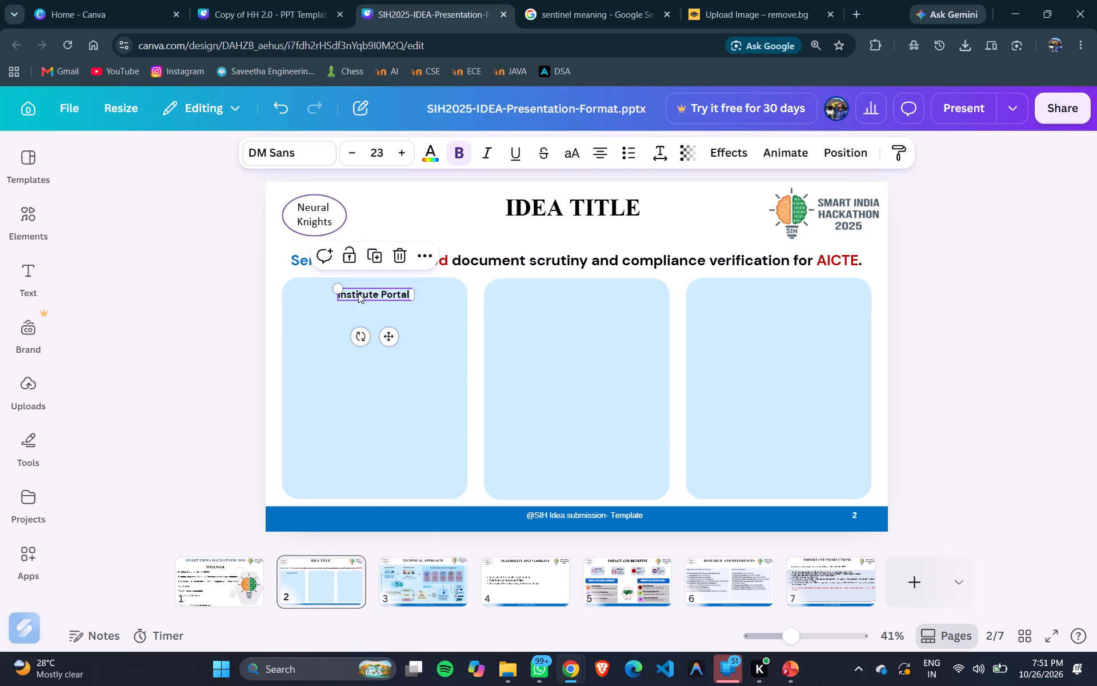
Replace the copied label's text with "Proposed Solution" from the clipboard history, widening the text box and removing the trailing blank line.
triple_click(358, 293)
key(ctrl+v)
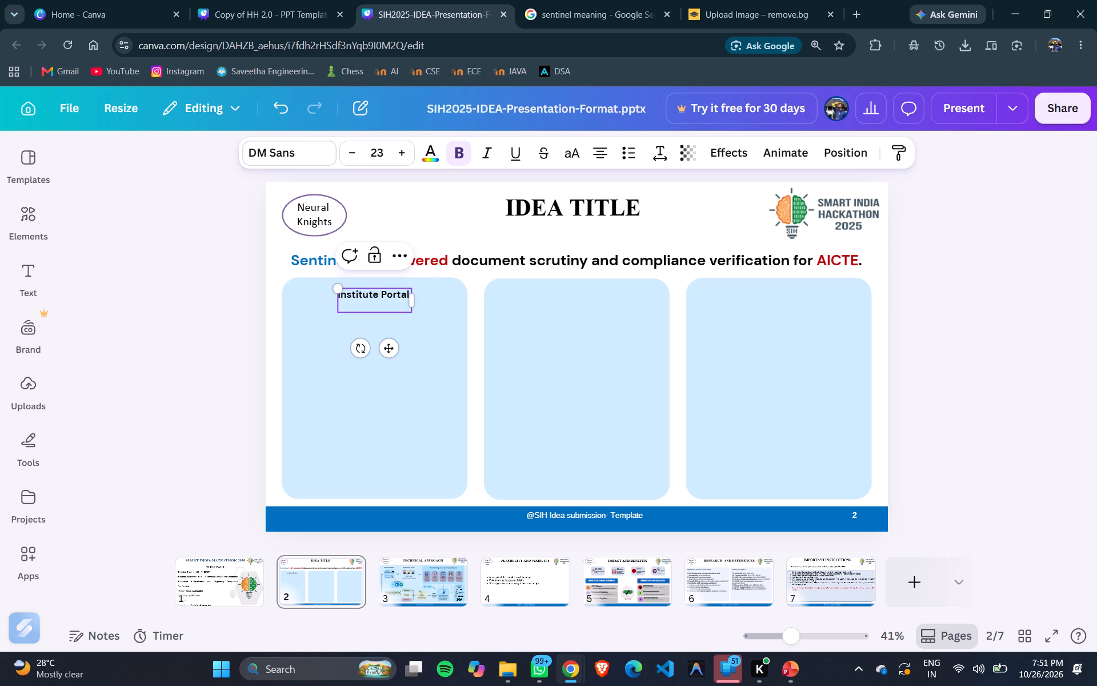
key(ctrl+z)
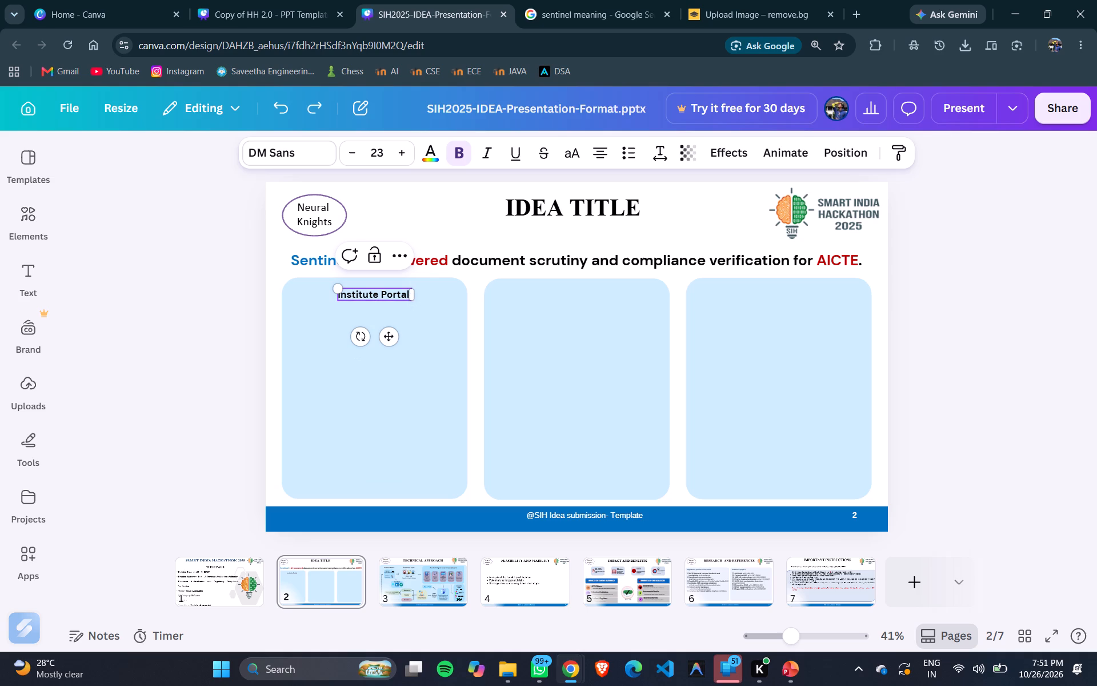
key(ctrl+a)
key(ctrl+grave)
key(Right)
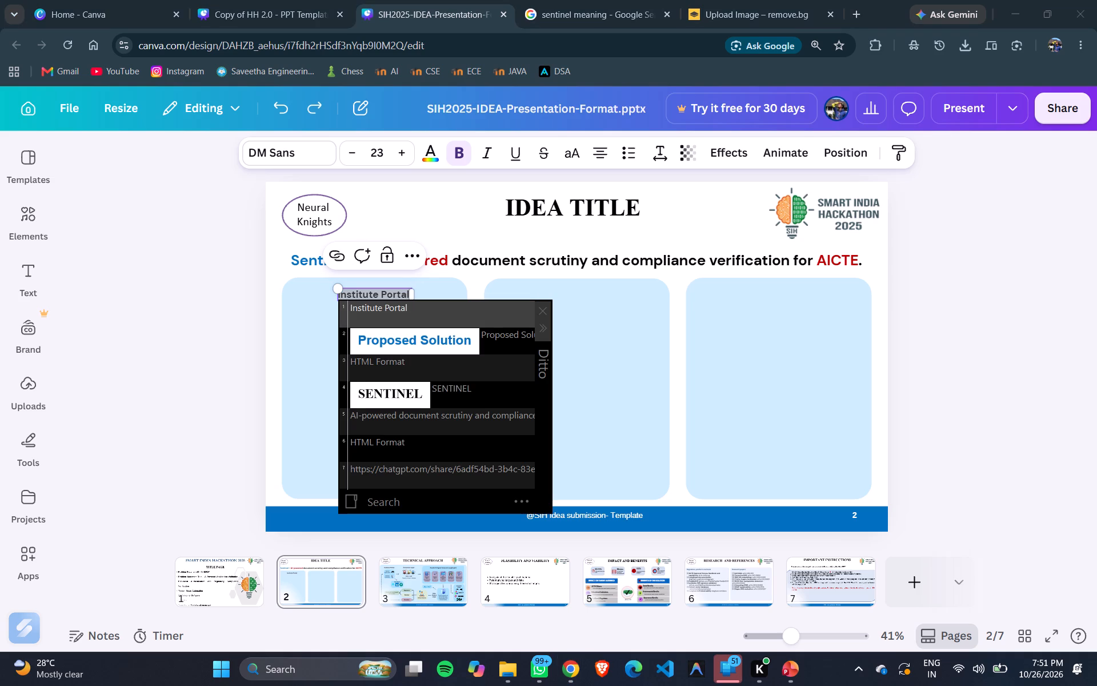
key(Right)
key(Down)
key(Return)
key(ctrl+v)
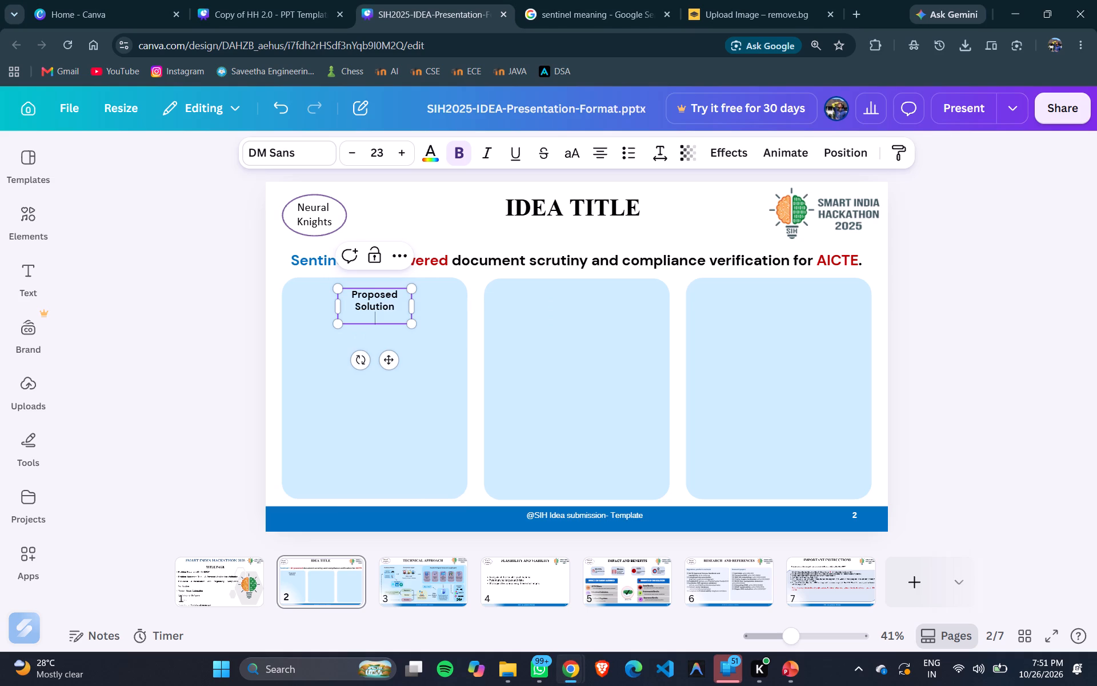
drag(336, 305, 301, 305)
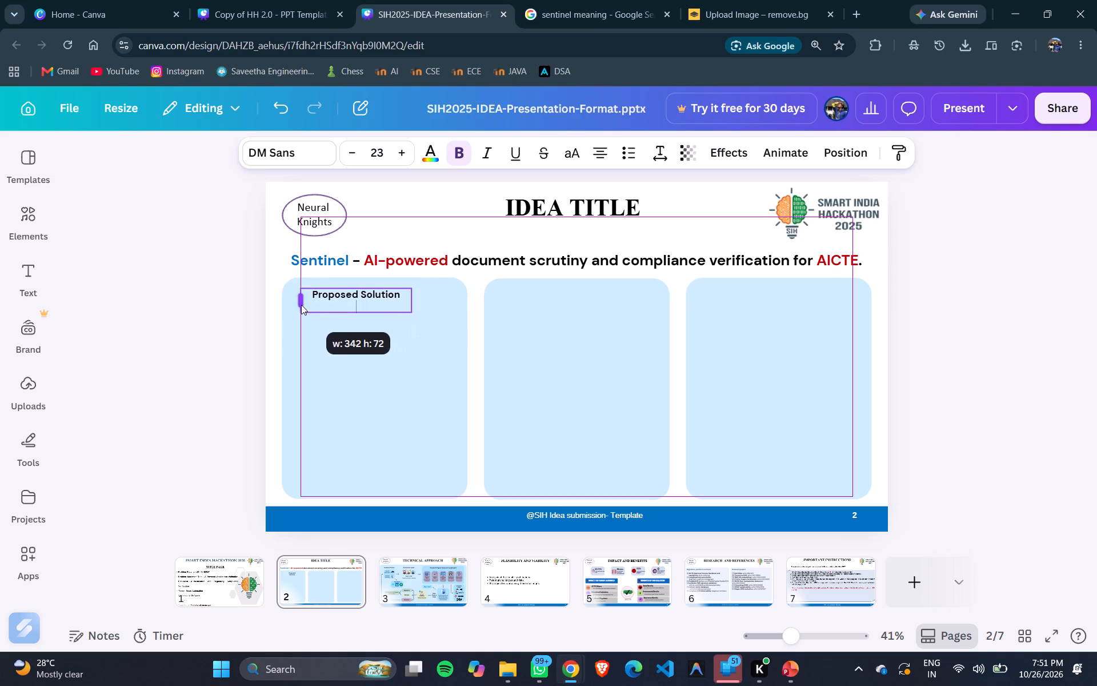
drag(301, 305, 290, 305)
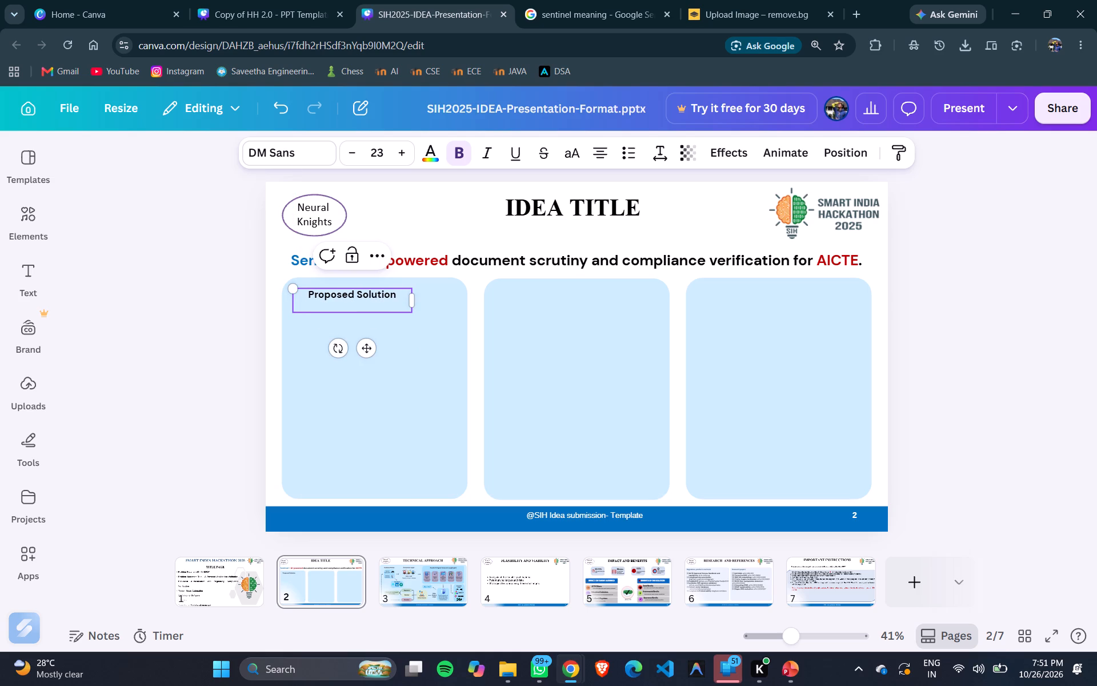
key(BackSpace)
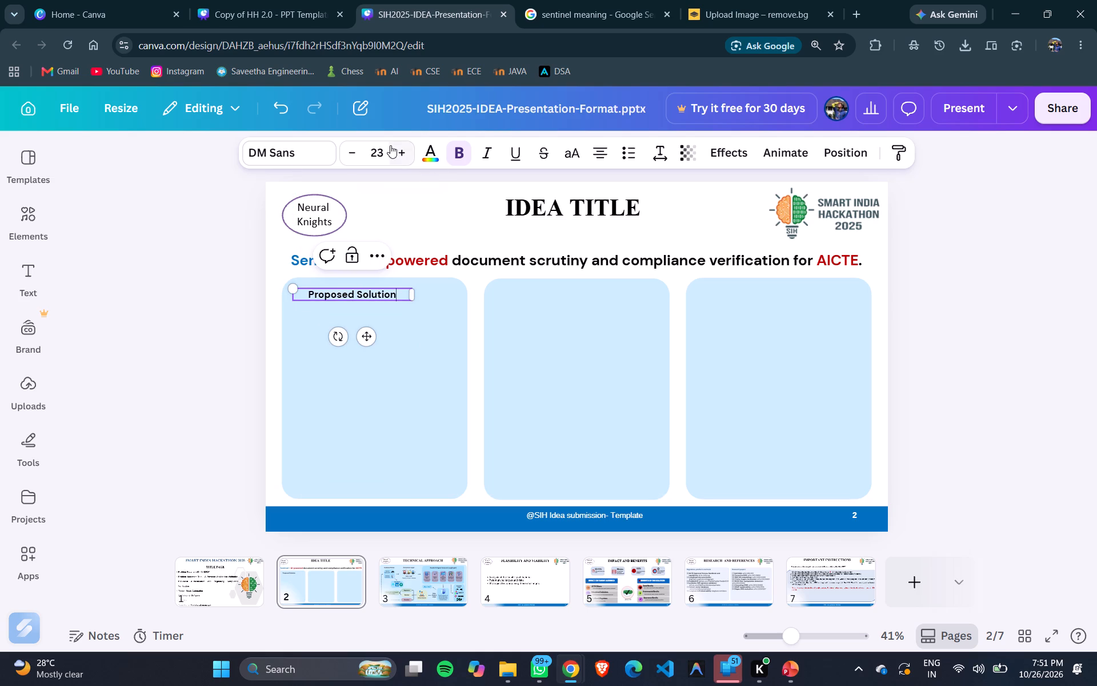
Enlarge the "Proposed Solution" heading to font size 32 and widen its text box so it fits on one line.
triple_click(403, 151)
triple_click(403, 151)
click(403, 151)
click(403, 151)
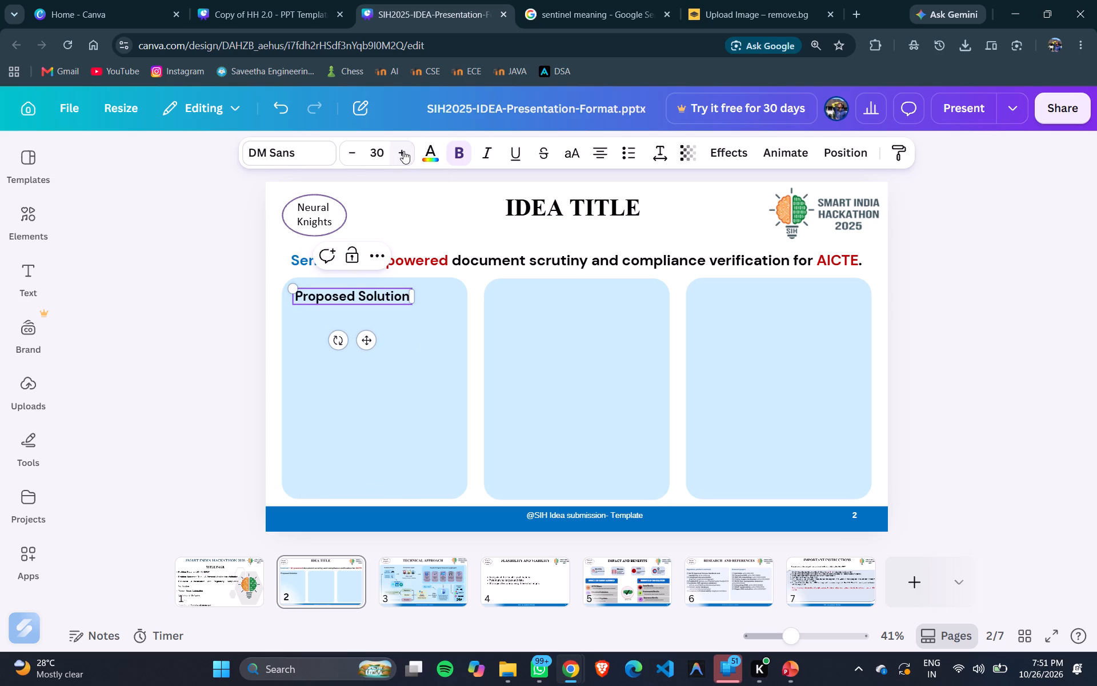
click(403, 151)
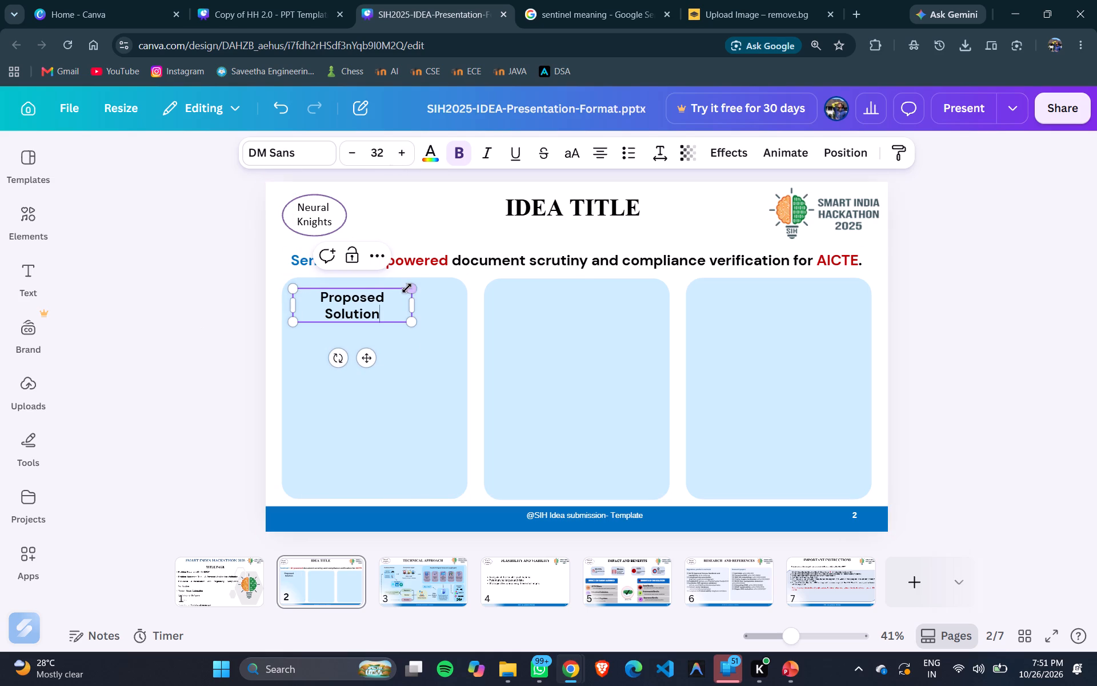
drag(411, 307, 407, 310)
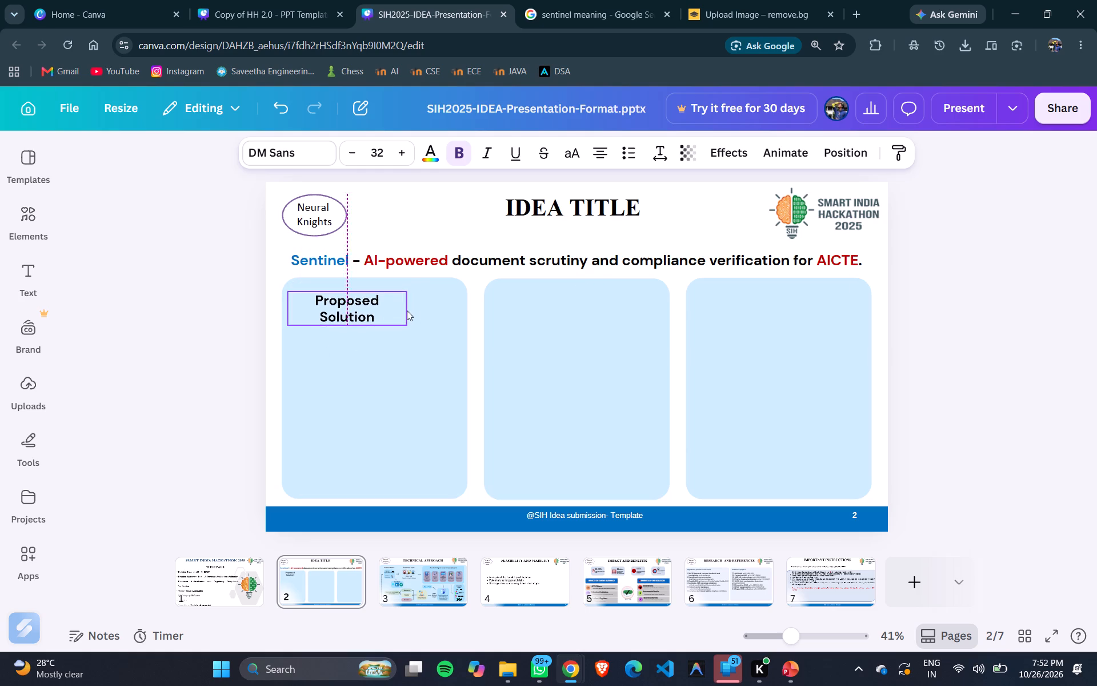
drag(407, 310, 387, 307)
drag(386, 307, 403, 306)
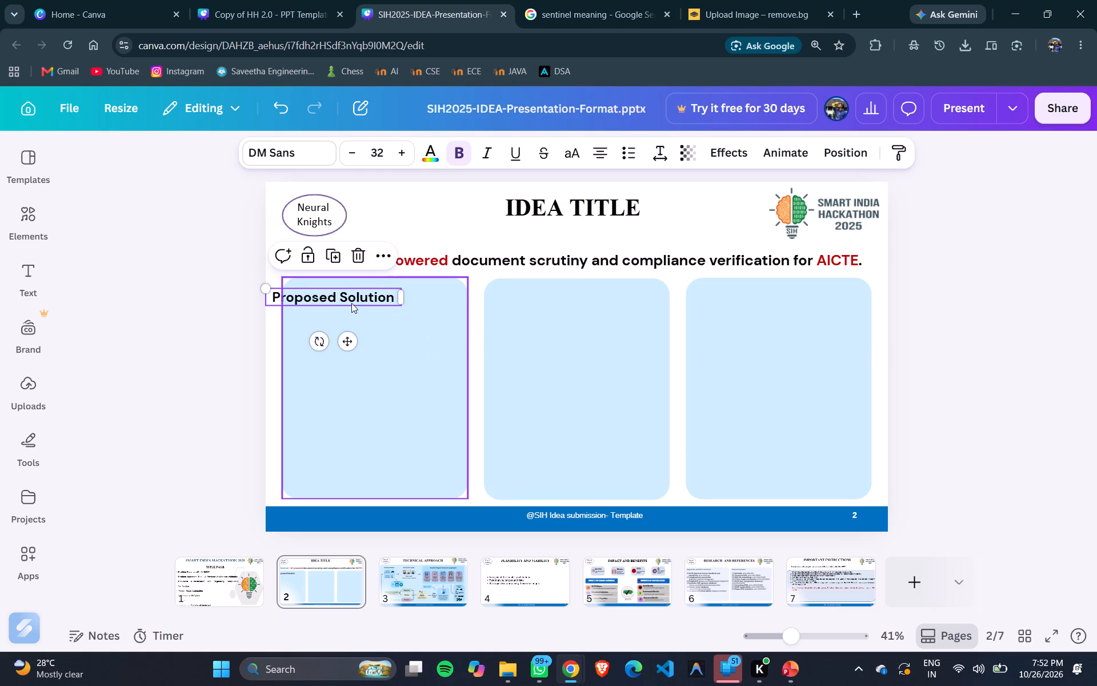
Move the "Proposed Solution" heading inside the top of the first column box and deselect it.
drag(345, 342, 369, 343)
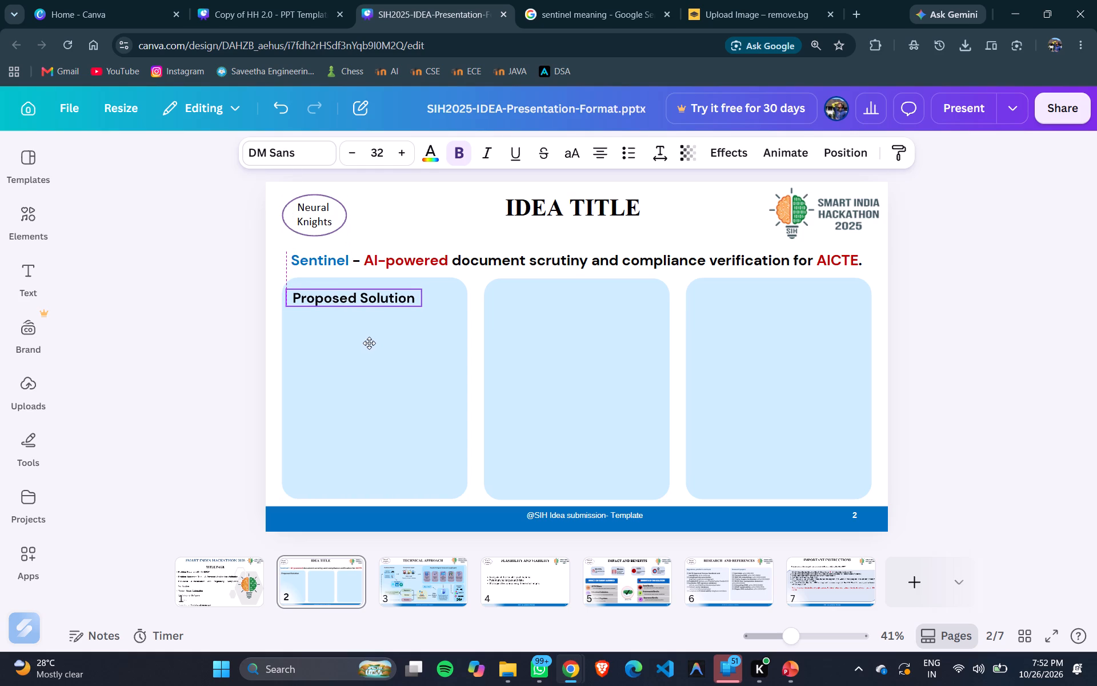
drag(369, 343, 373, 343)
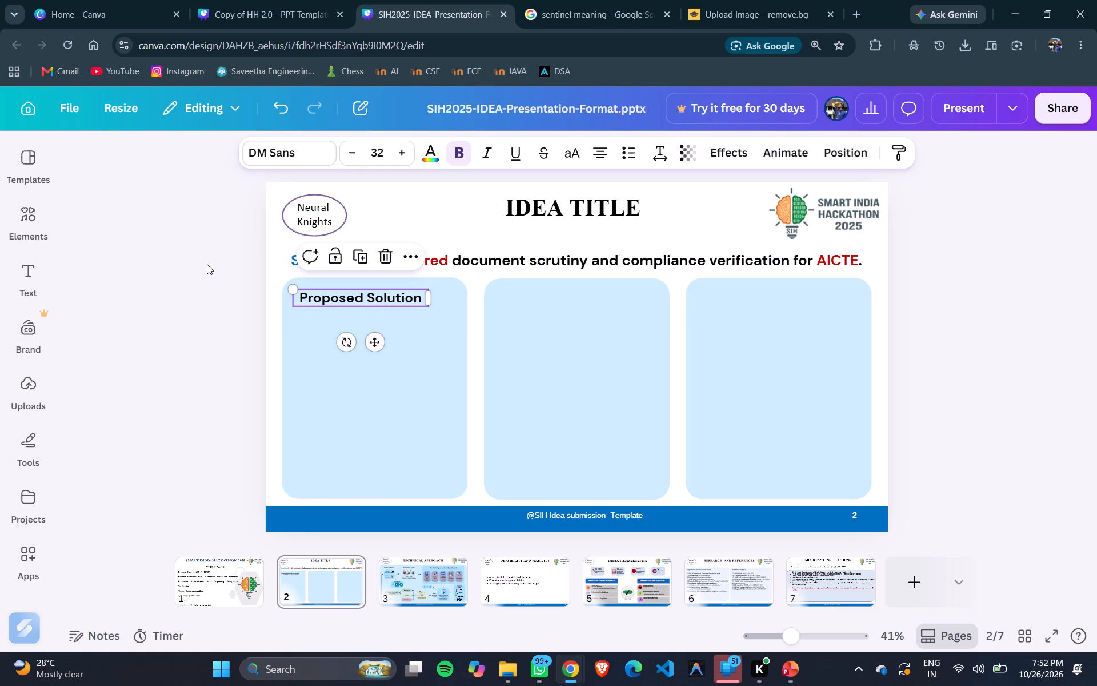
click(207, 264)
Review the HH 2.0 template's Problem Statement slide and the PowerPoint deck's slide 2 for column layout and content, and return to the SIH2025 design.
key(alt+Tab)
key(alt+Tab)
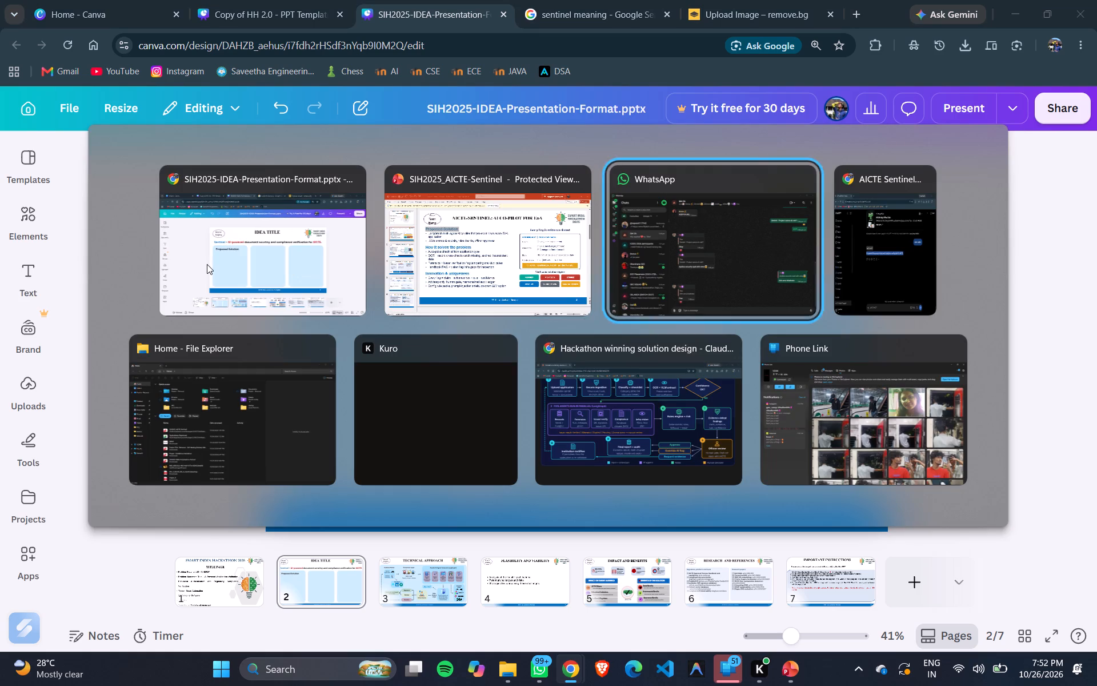
key(alt+Tab)
key(alt+Tab)
key(alt+Tab)
key(alt+Tab)
key(alt+Tab)
key(alt+Tab)
click(202, 0)
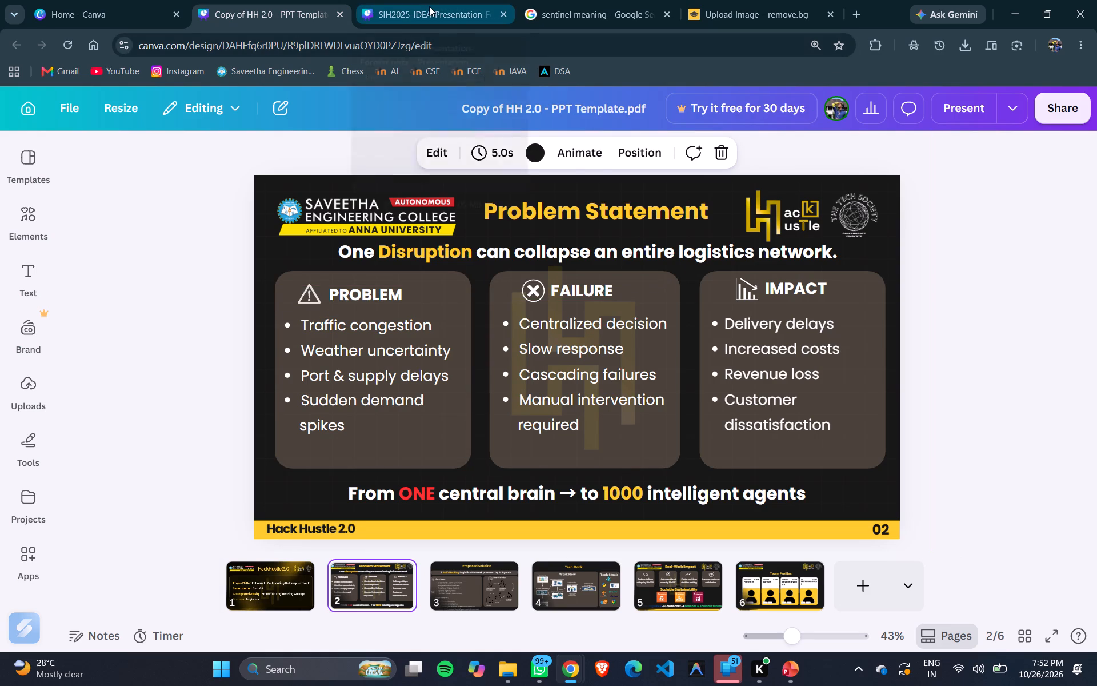
key(alt+Tab)
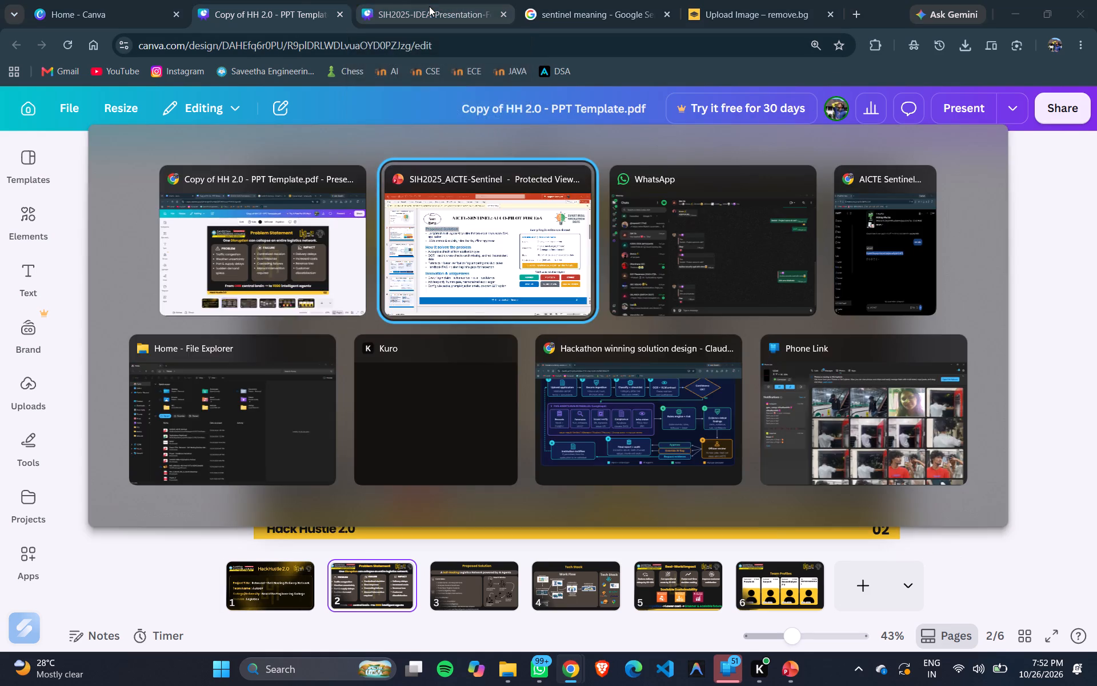
click(601, 310)
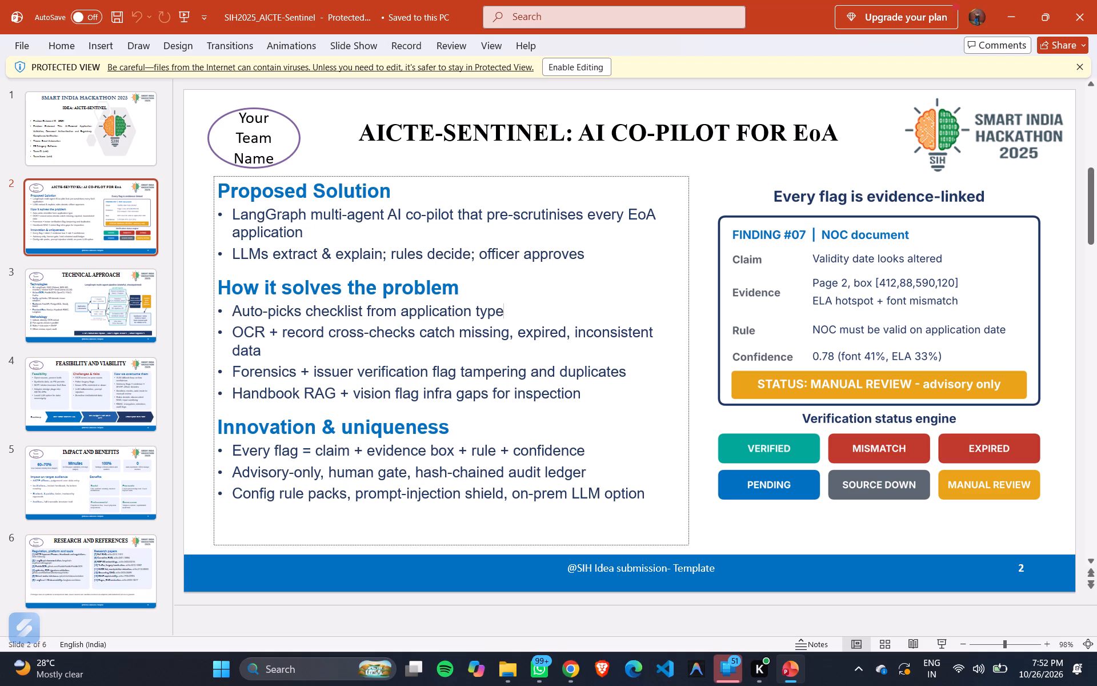
key(alt+Tab)
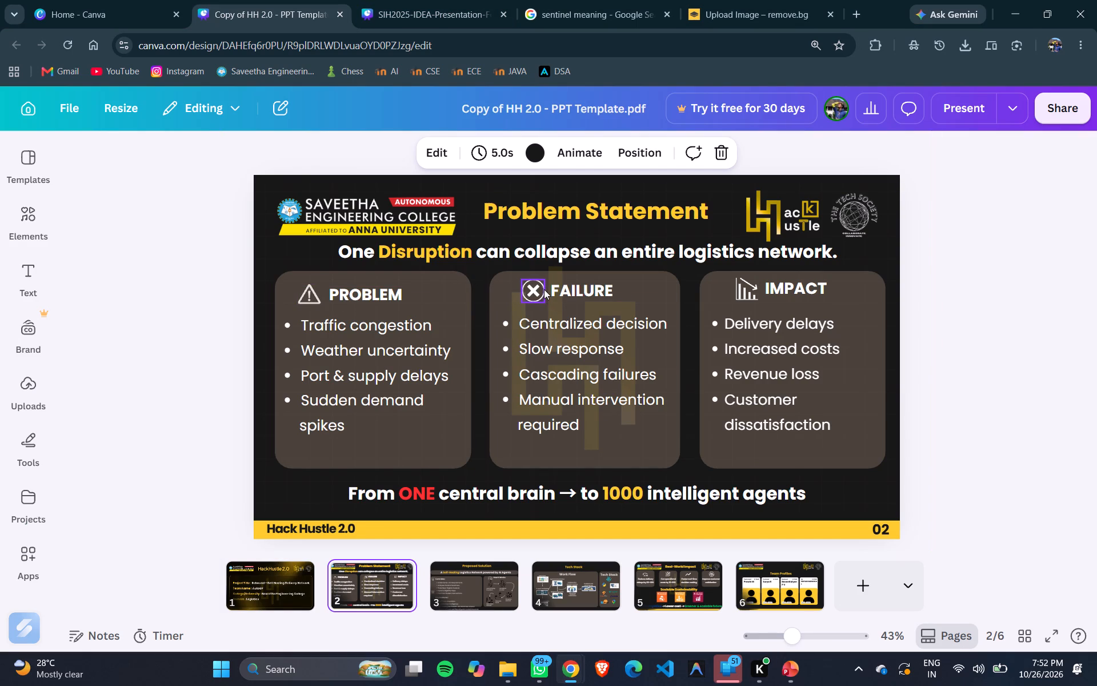
click(415, 0)
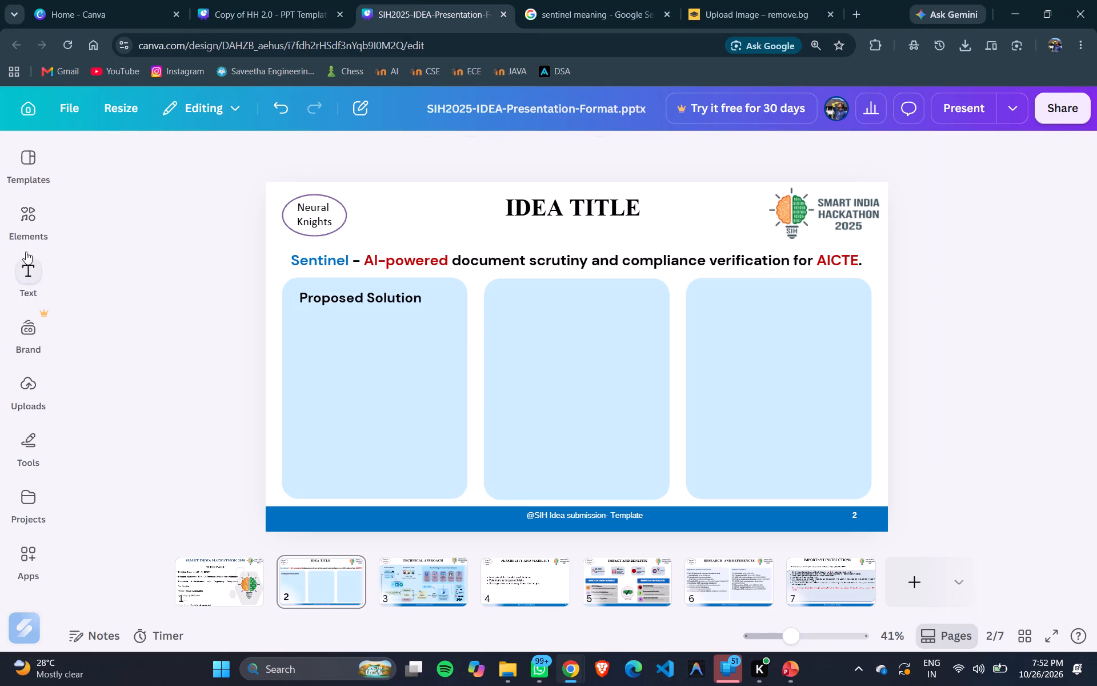
Search the elements for "Proposed Solution" and place the blue hand-holding-lightbulb graphic with a check mark in the first column box.
click(26, 225)
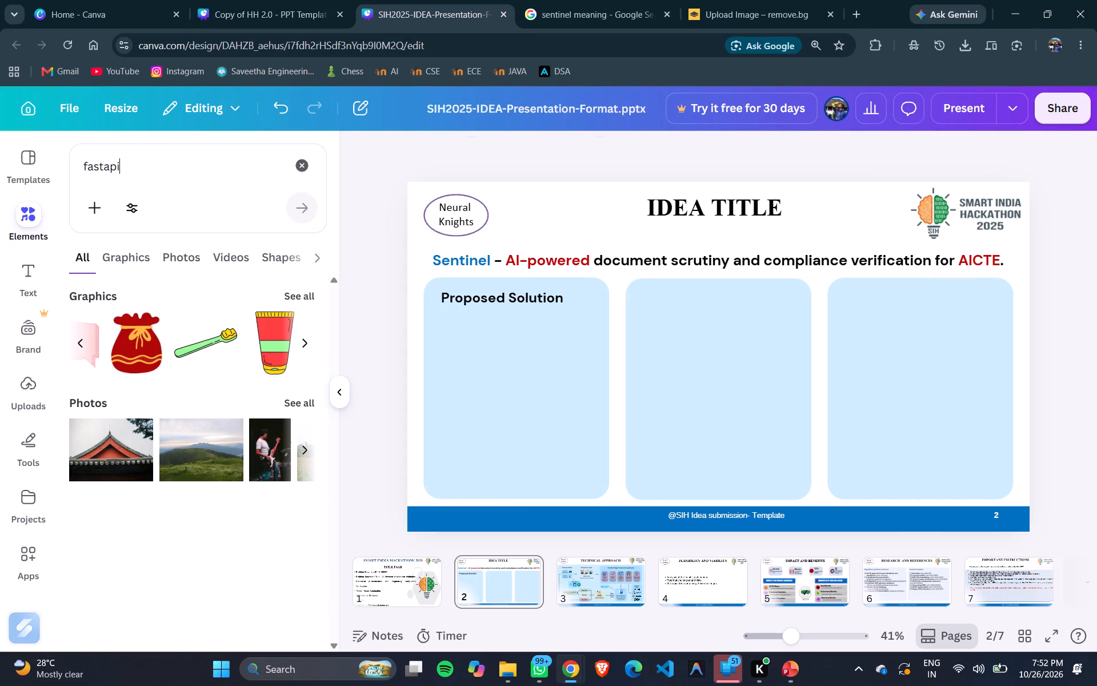
triple_click(163, 167)
key(ctrl+v)
key(Return)
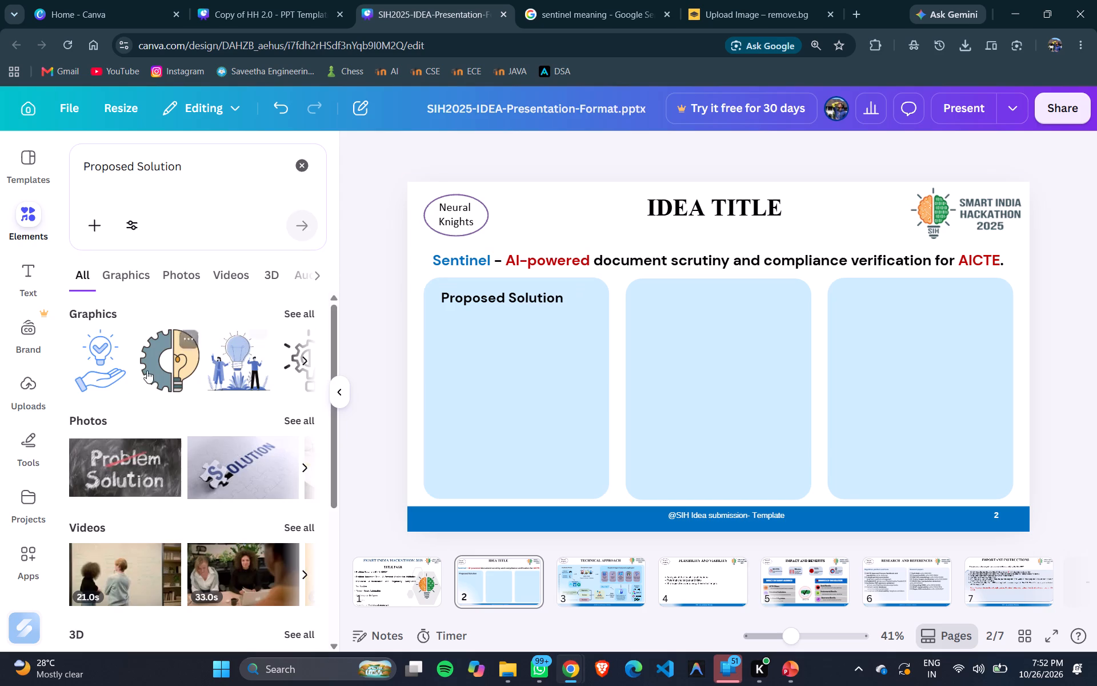
scroll(195, 365, left, 3)
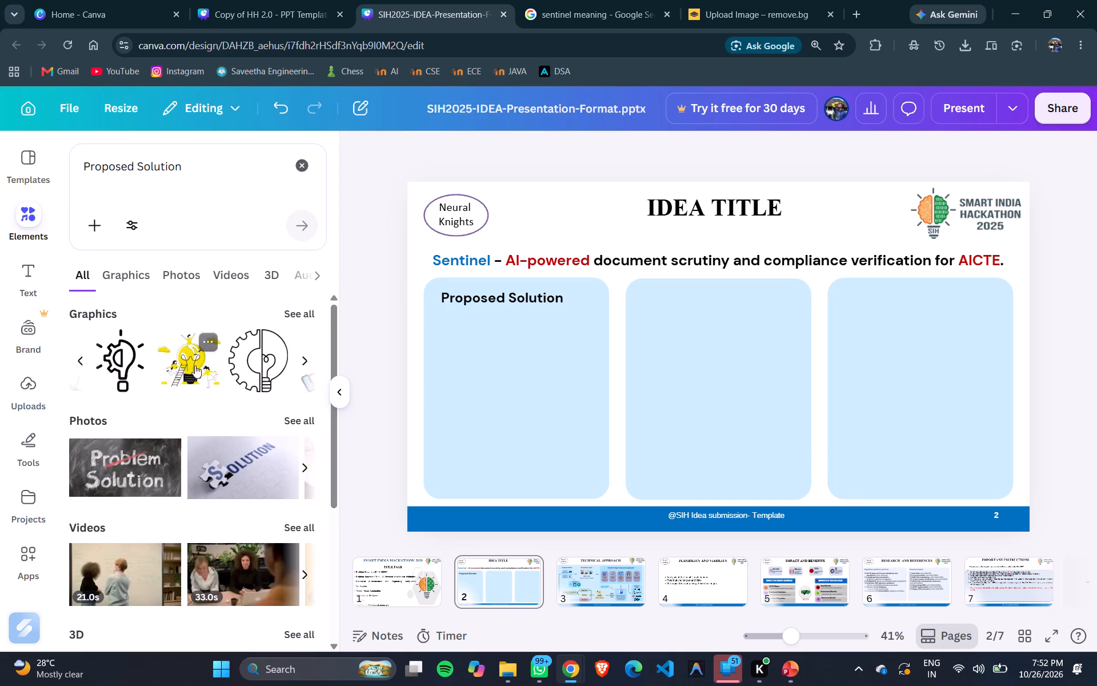
scroll(195, 365, left, 2)
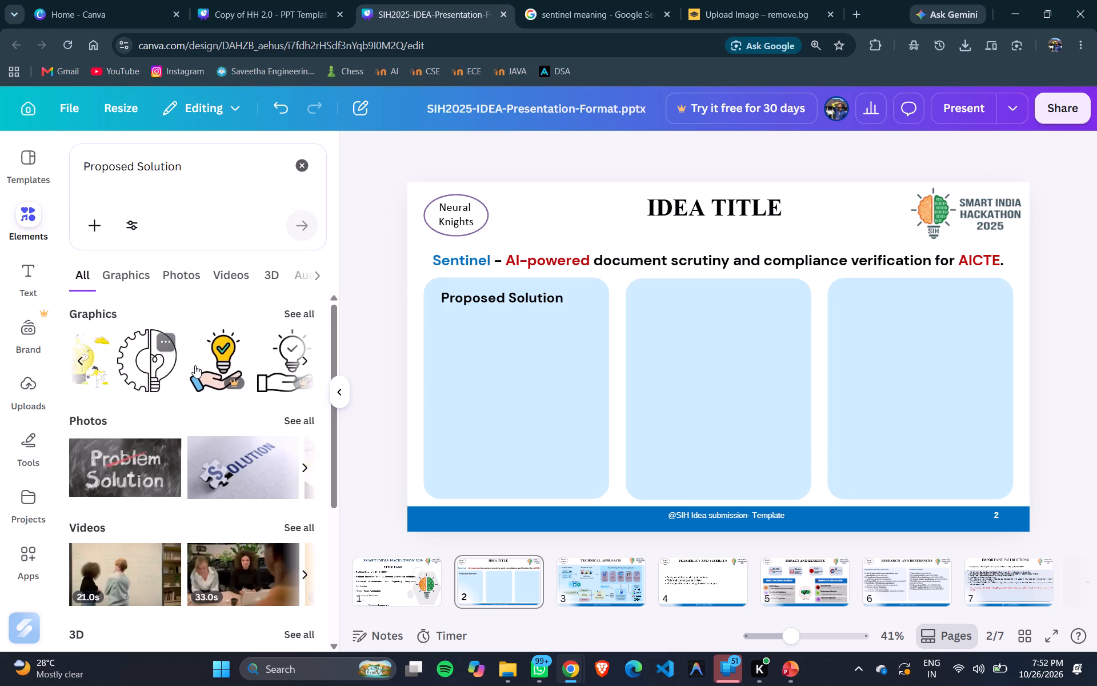
scroll(195, 365, left, 4)
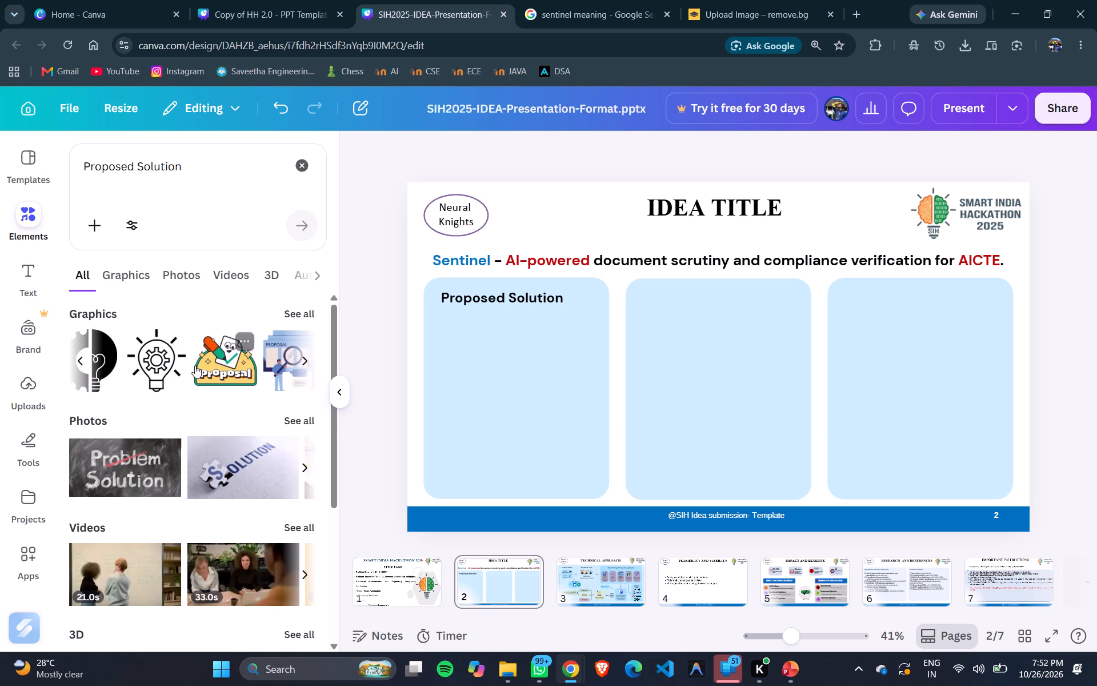
scroll(195, 365, right, 8)
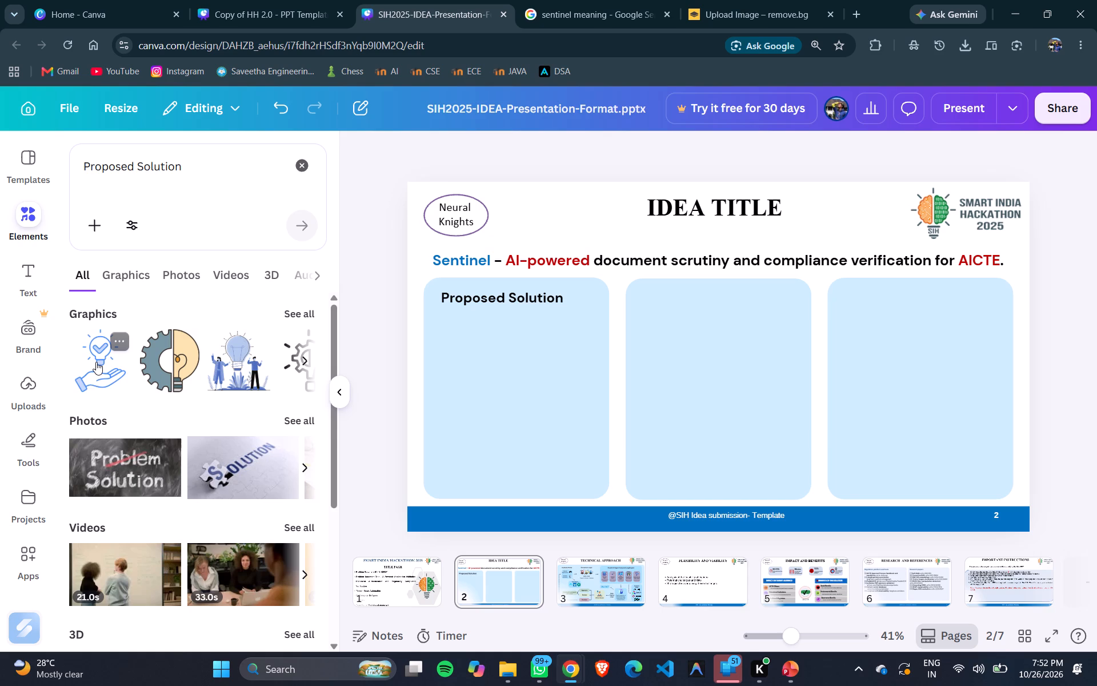
drag(96, 362, 517, 357)
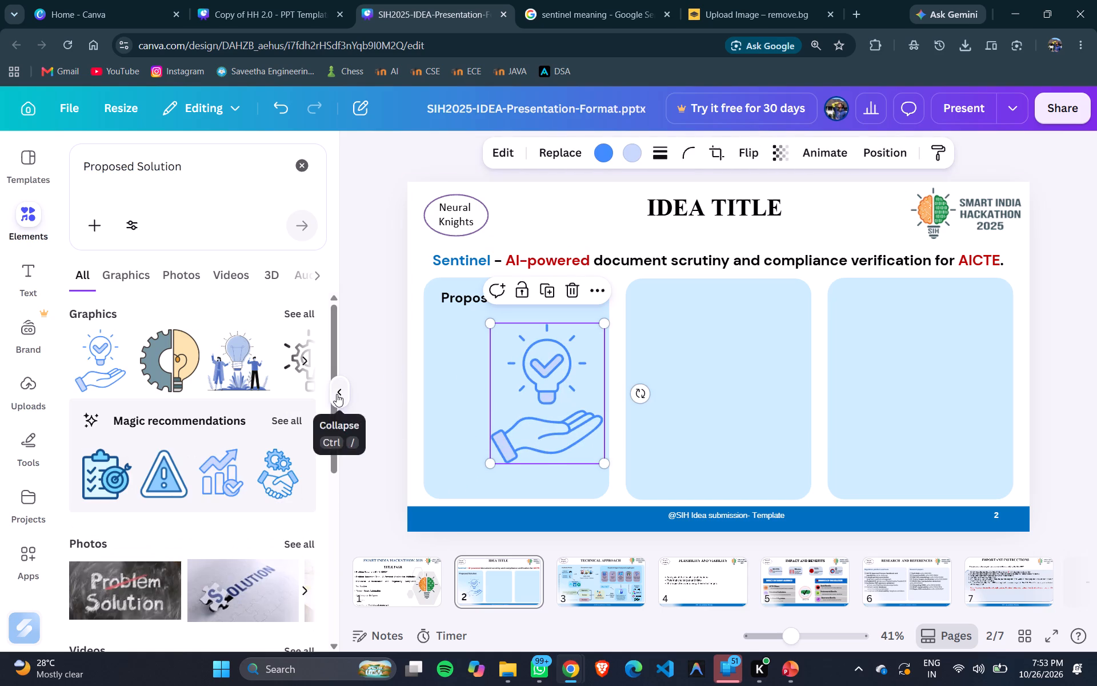
click(337, 394)
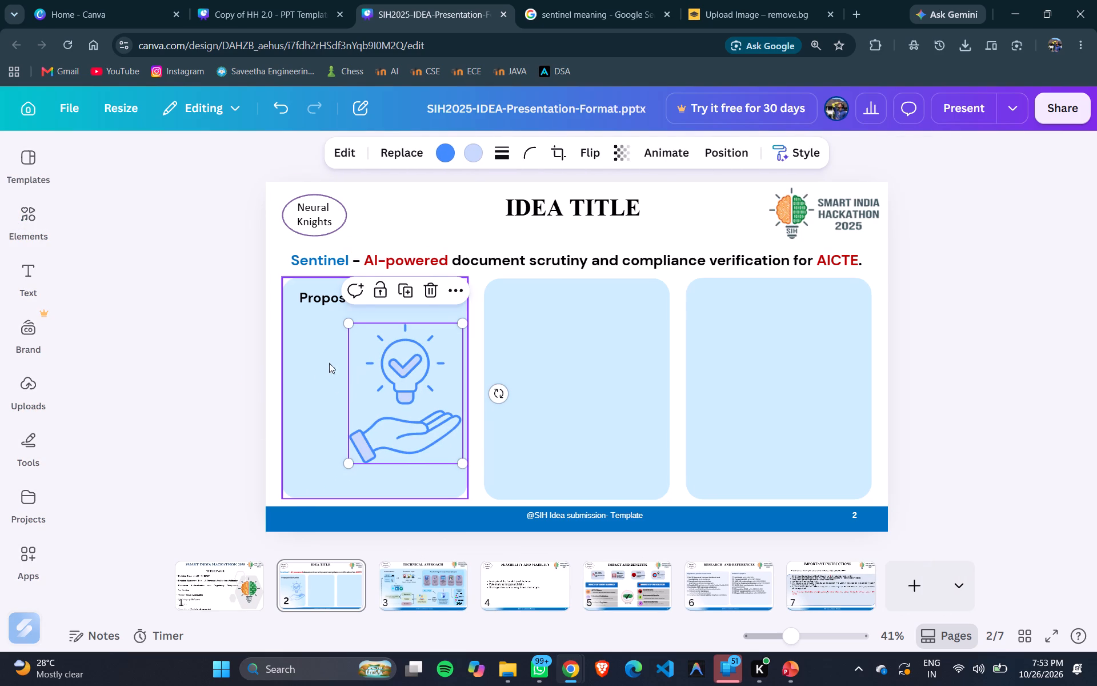
Shift the "Proposed Solution" heading to the right within the first column box, leaving room for an icon before it.
click(322, 304)
key(Right)
key(Right)
key(Right)
key(Right)
key(Right)
key(Right)
key(Right)
key(Right)
key(Right)
key(Right)
key(Right)
key(Right)
key(Right)
key(Right)
key(Right)
key(Right)
key(Right)
key(Right)
key(Right)
key(Right)
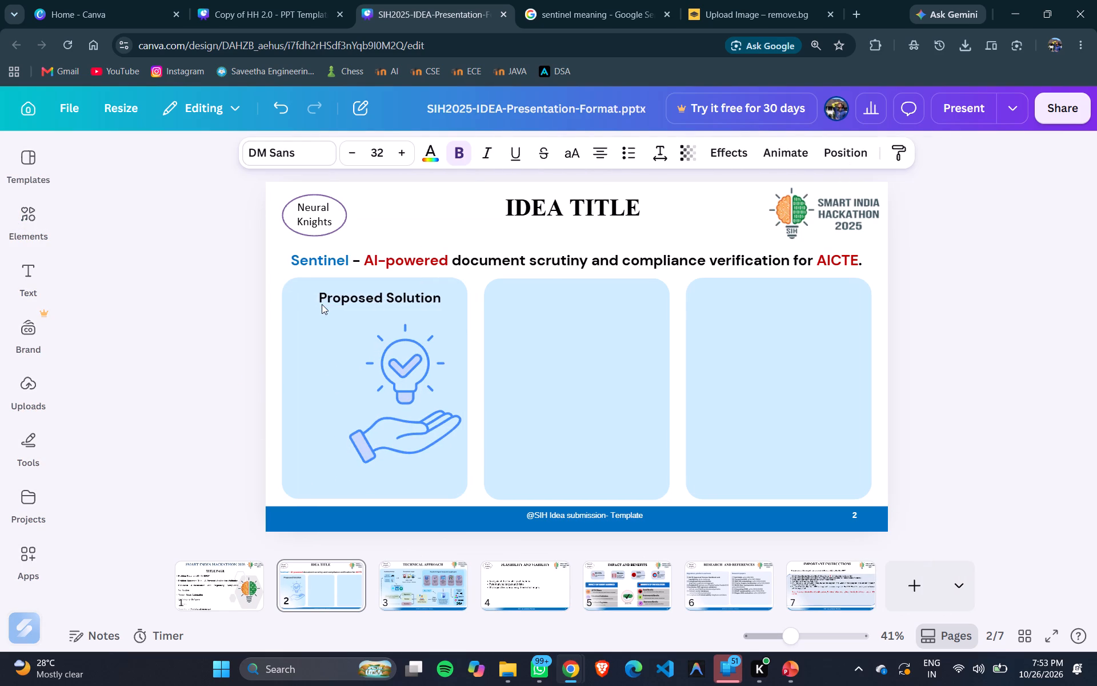
key(Left)
key(Left)
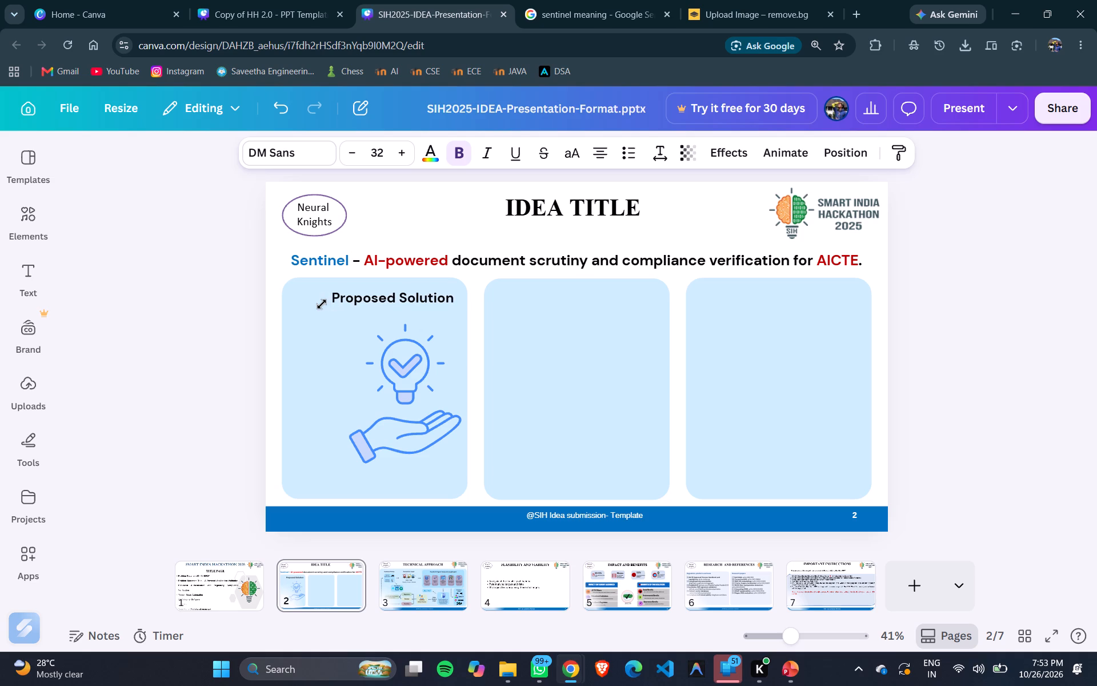
key(Left)
key(Left)
key(Left)
key(Left)
key(Left)
key(Left)
Shrink the hand-and-lightbulb icon to about 108 wide by 132 high.
click(378, 401)
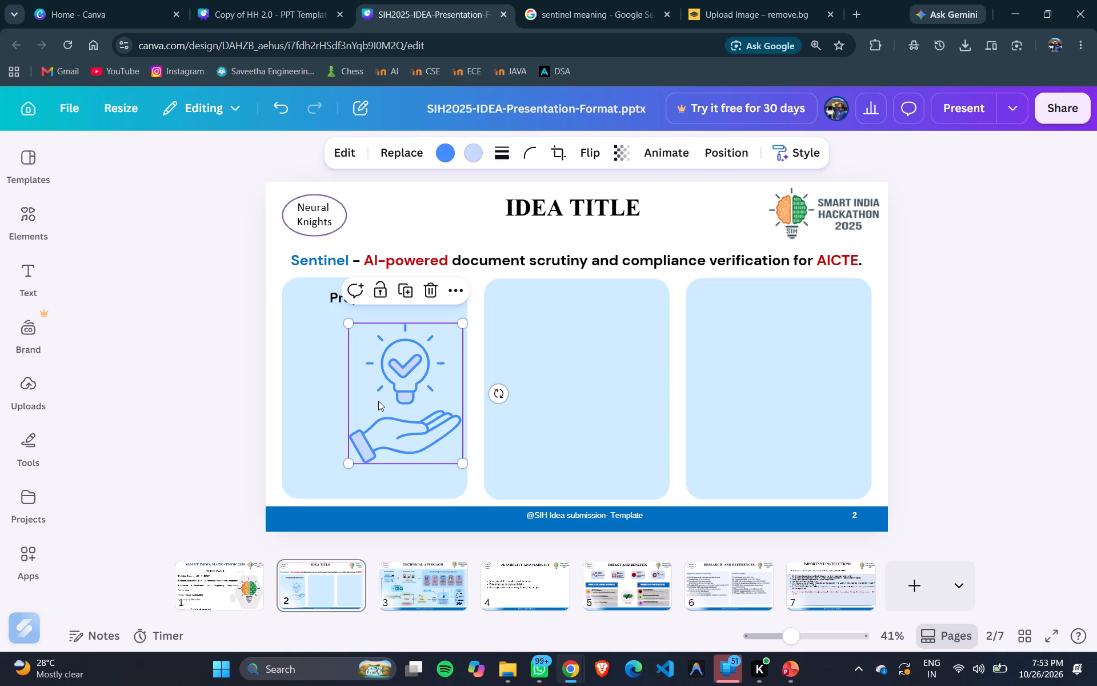
drag(462, 462, 385, 364)
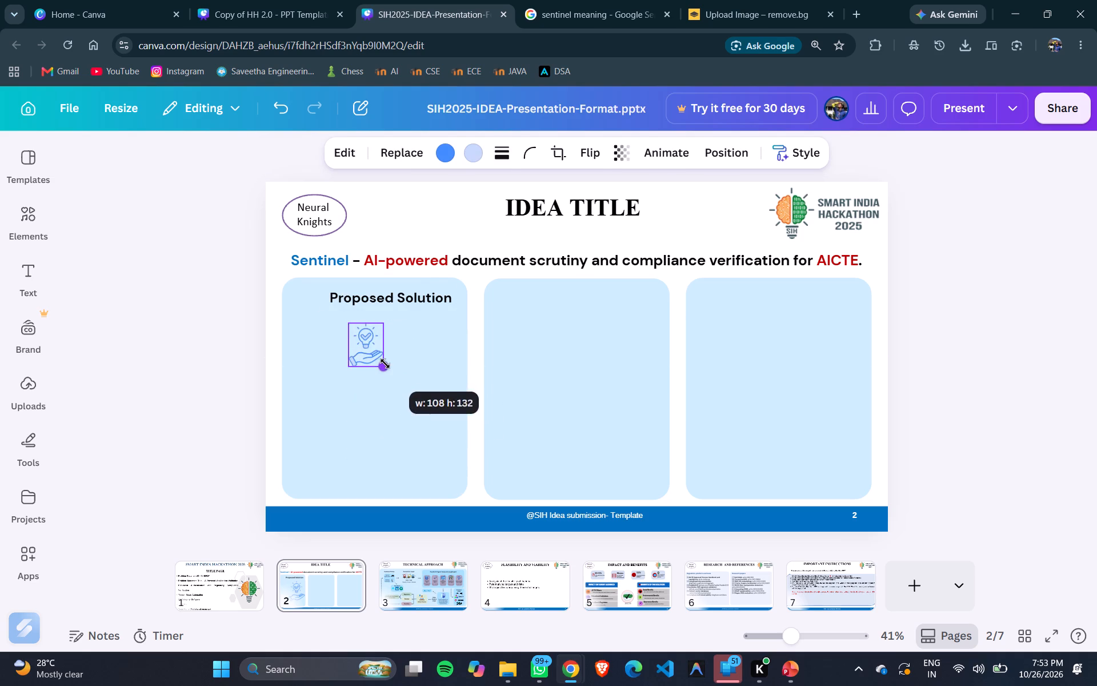
drag(385, 364, 385, 364)
Recolour both blue shades of the hand-and-lightbulb icon to red brown #3d1700.
click(446, 162)
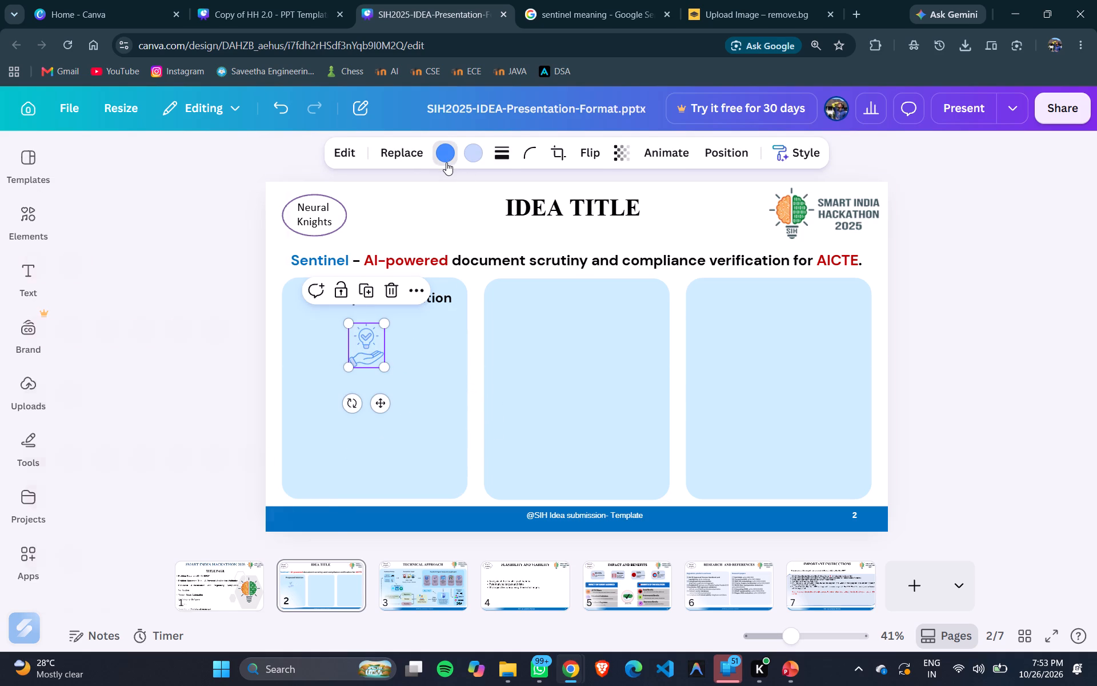
click(262, 370)
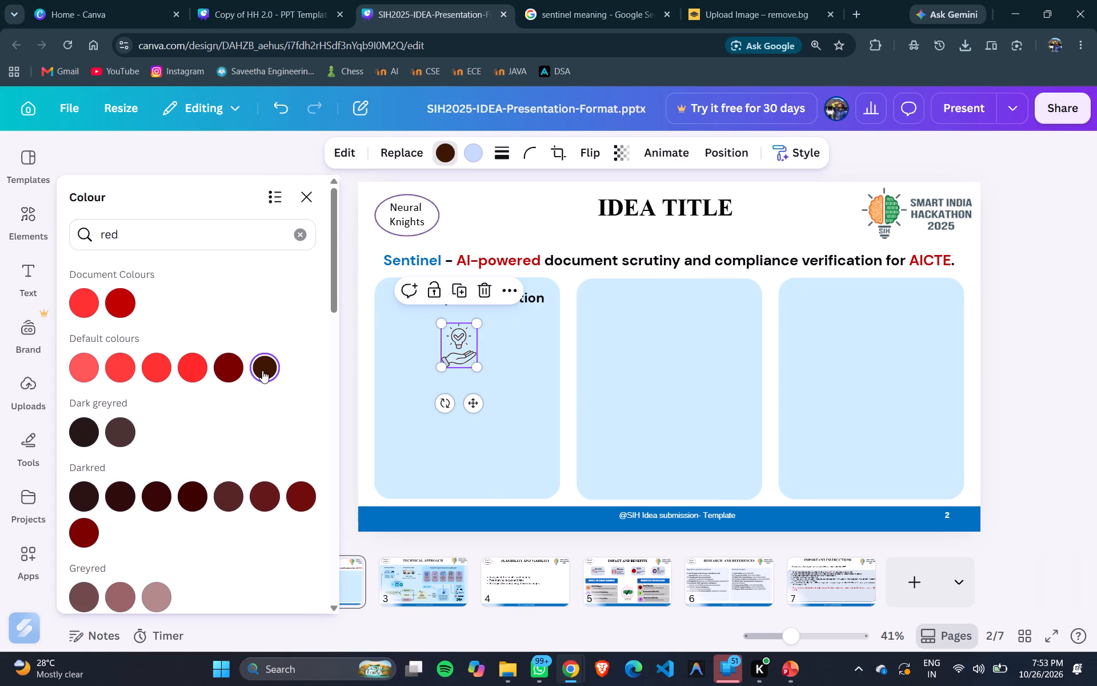
click(481, 152)
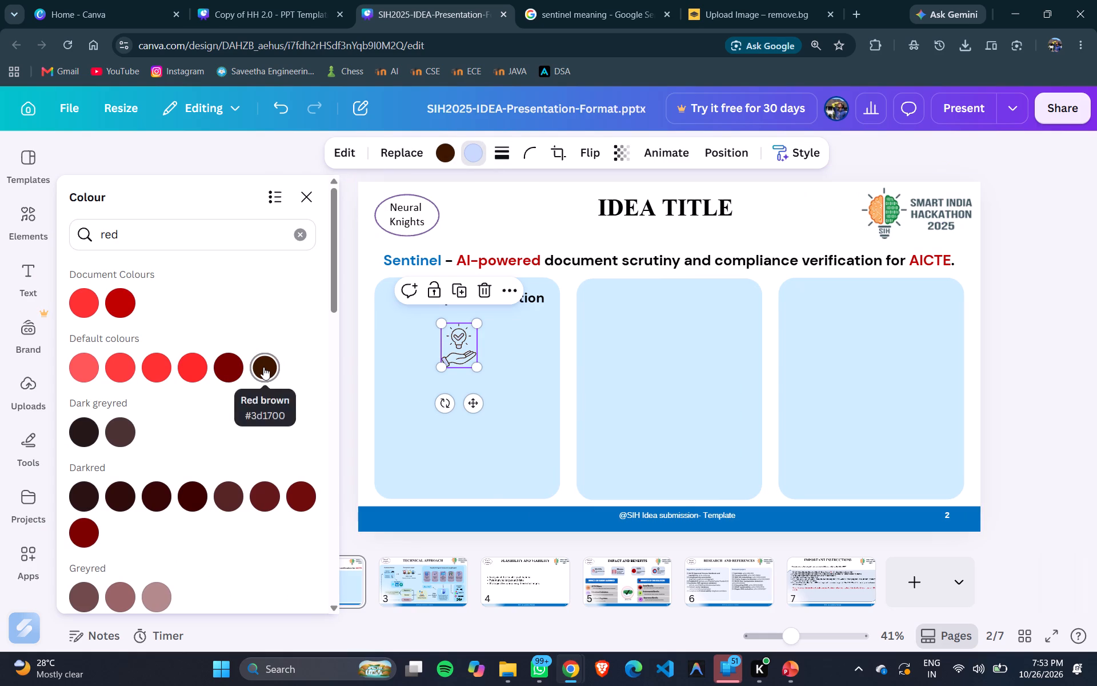
click(263, 367)
Move the hand-and-lightbulb icon to the left of the "Proposed Solution" heading and shrink it slightly.
drag(465, 337, 410, 301)
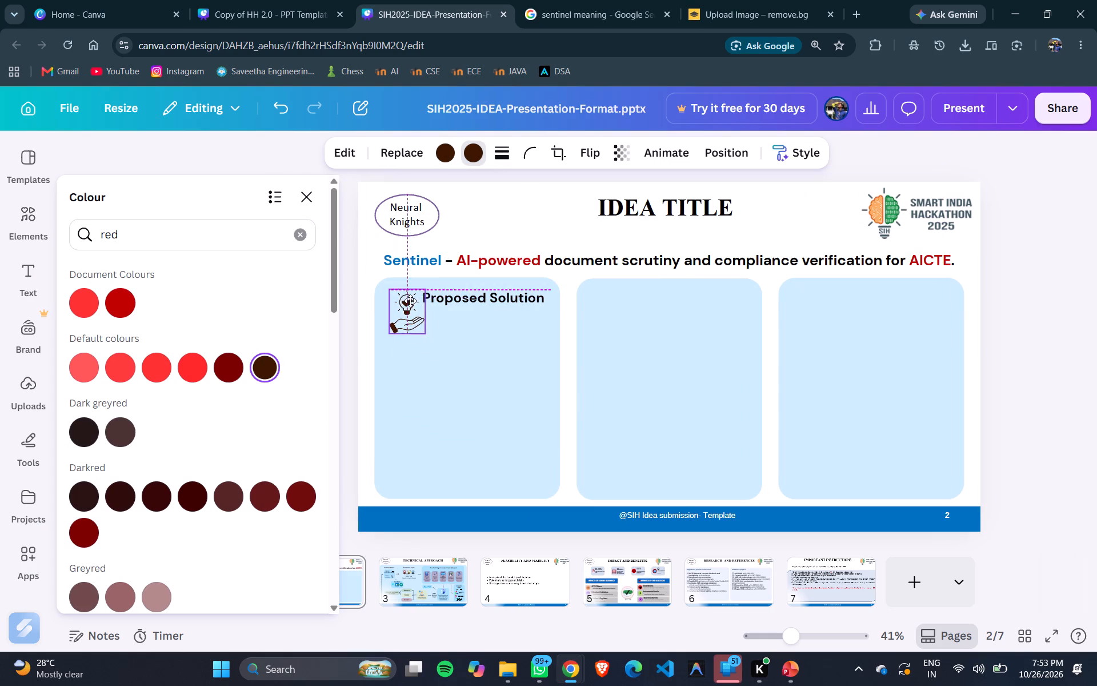
drag(410, 301, 407, 297)
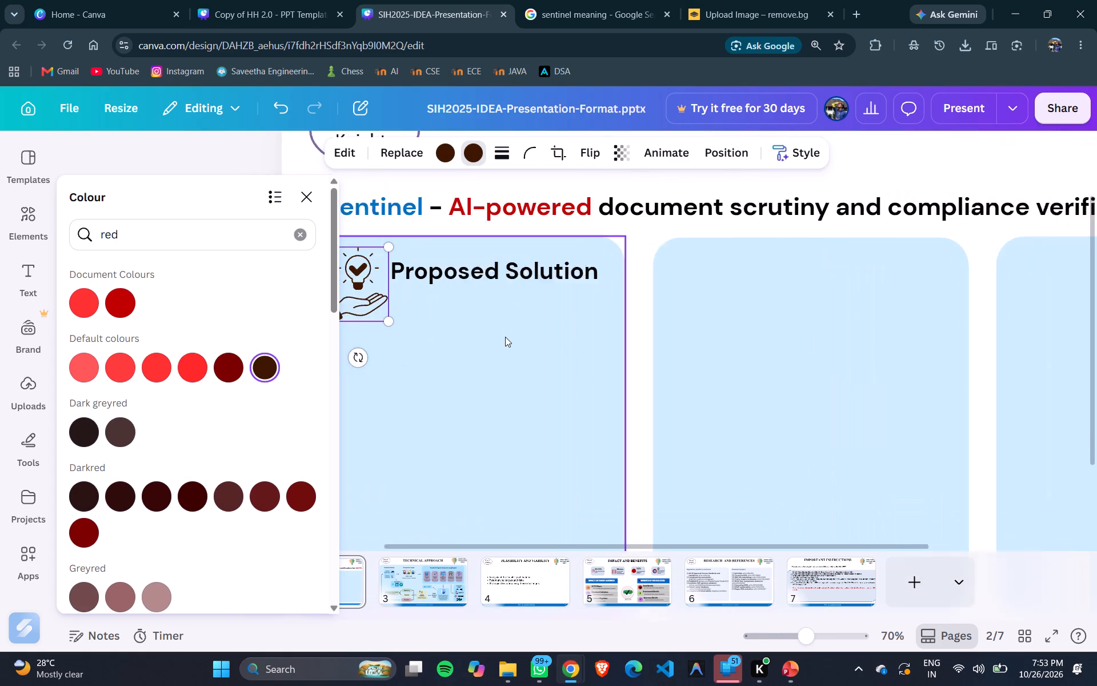
scroll(505, 337, right, 1)
scroll(505, 337, up, 1)
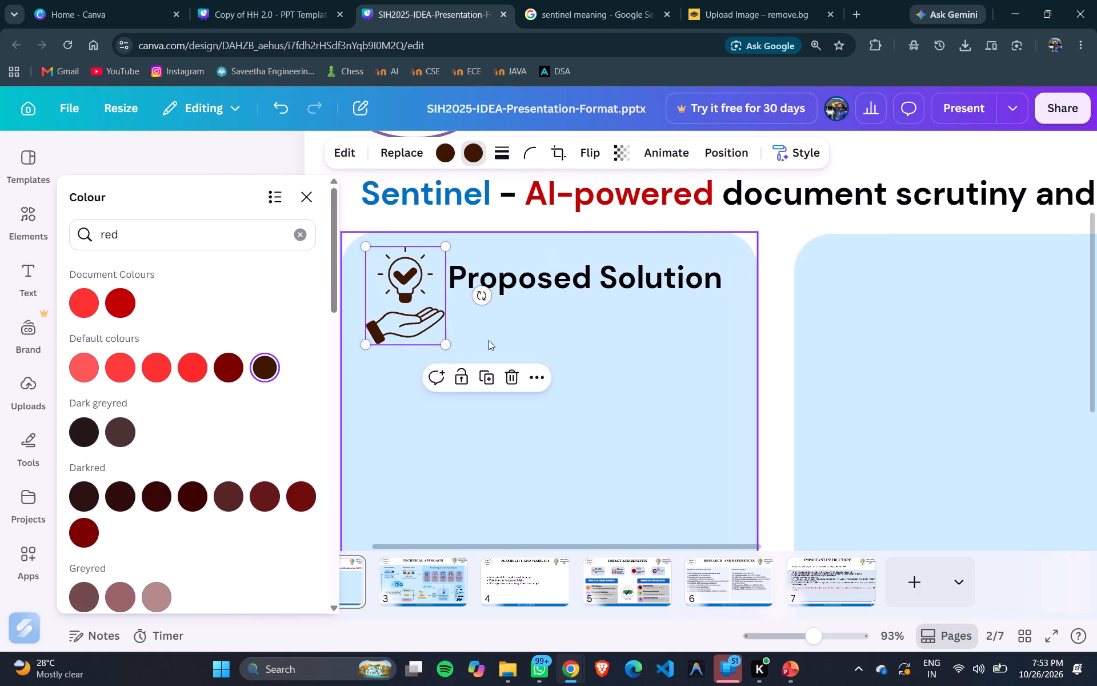
drag(445, 344, 439, 334)
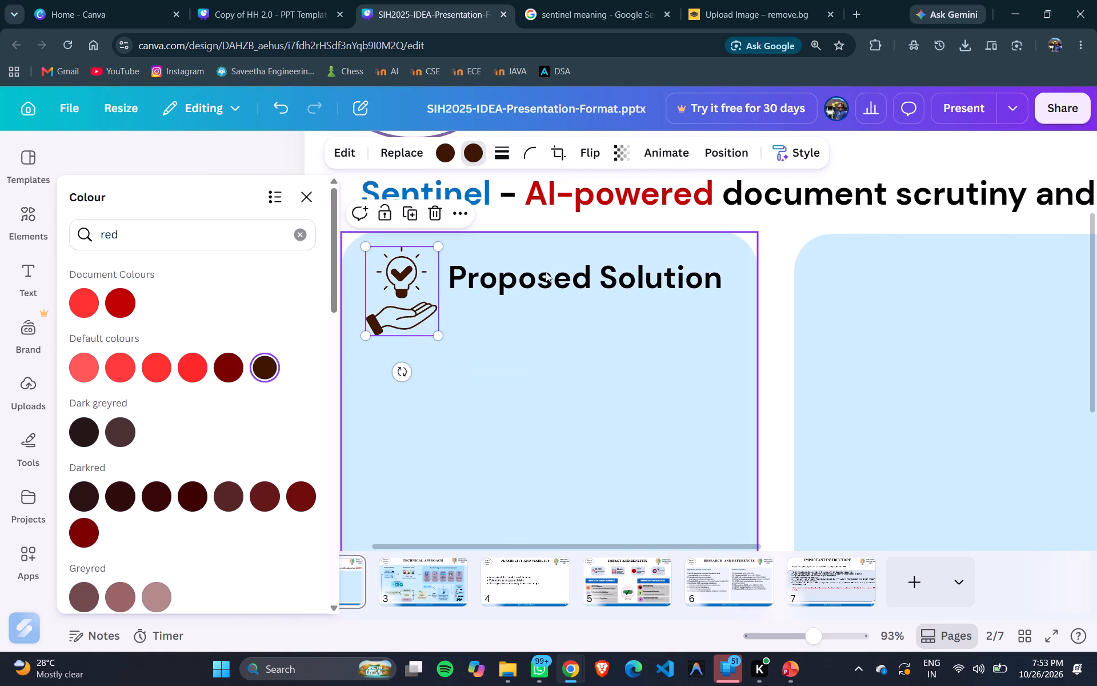
Lower the "Proposed Solution" heading so it is vertically centred beside the hand-and-lightbulb icon.
click(546, 272)
drag(546, 272, 541, 280)
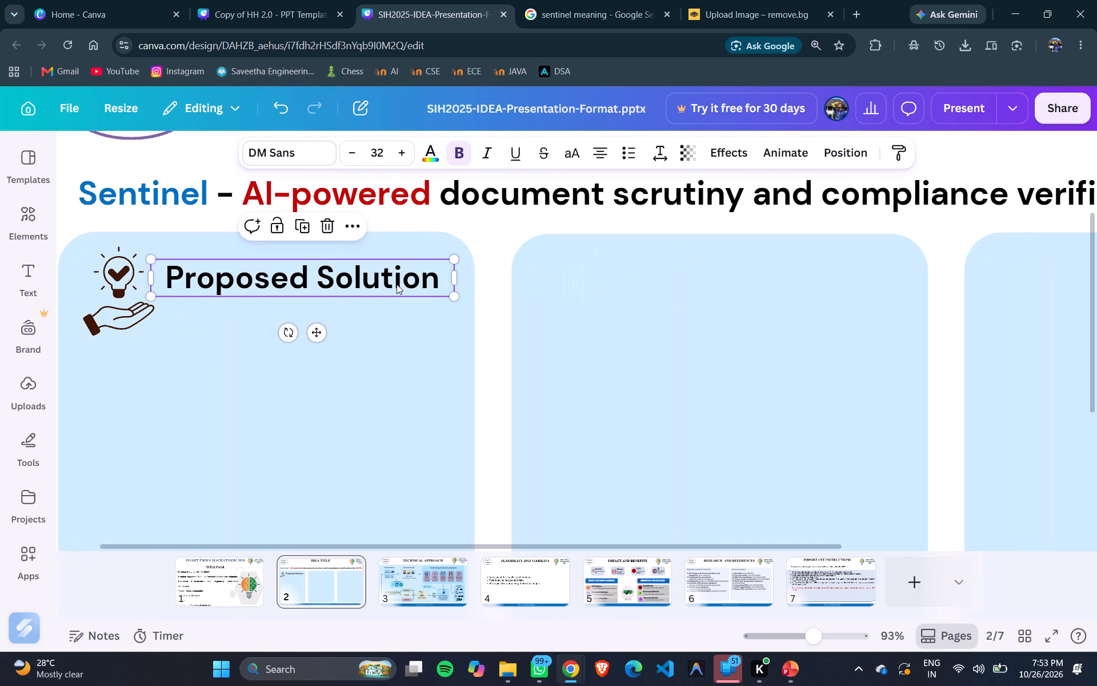
key(Down)
key(Down)
key(Down)
key(Down)
key(Down)
key(Down)
key(Down)
key(Down)
key(Down)
key(Down)
key(Down)
key(Down)
key(Down)
key(Down)
key(Down)
key(Down)
key(Up)
key(Down)
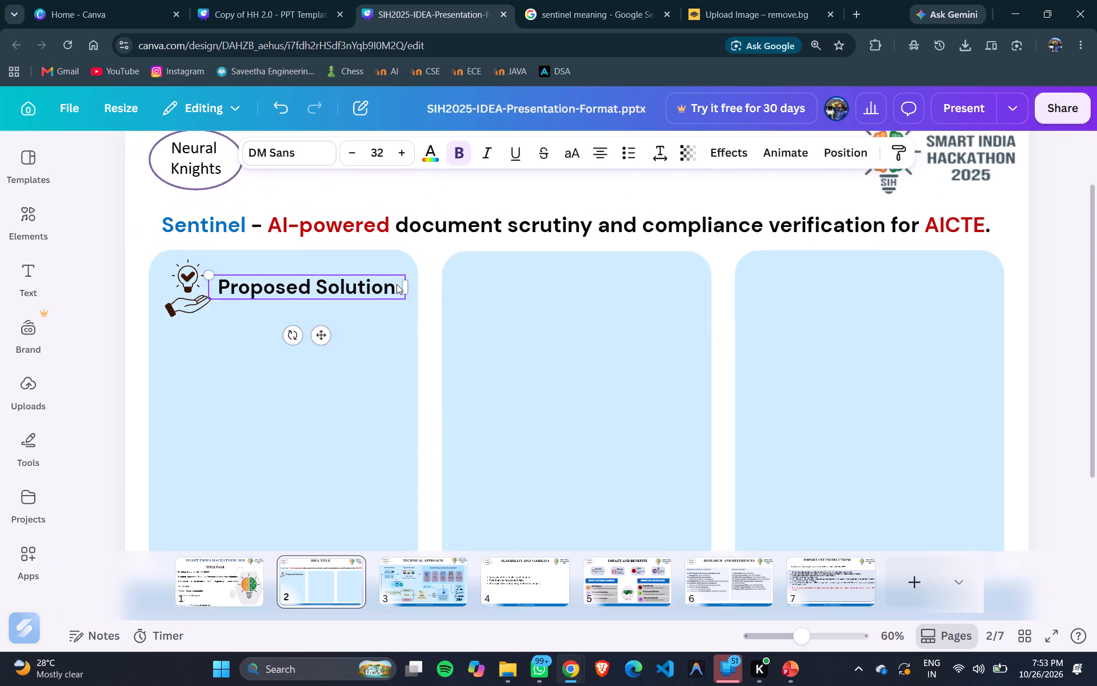
Set the "Proposed Solution" heading to font size 35, nudge it slightly right of the icon, and deselect it.
click(399, 157)
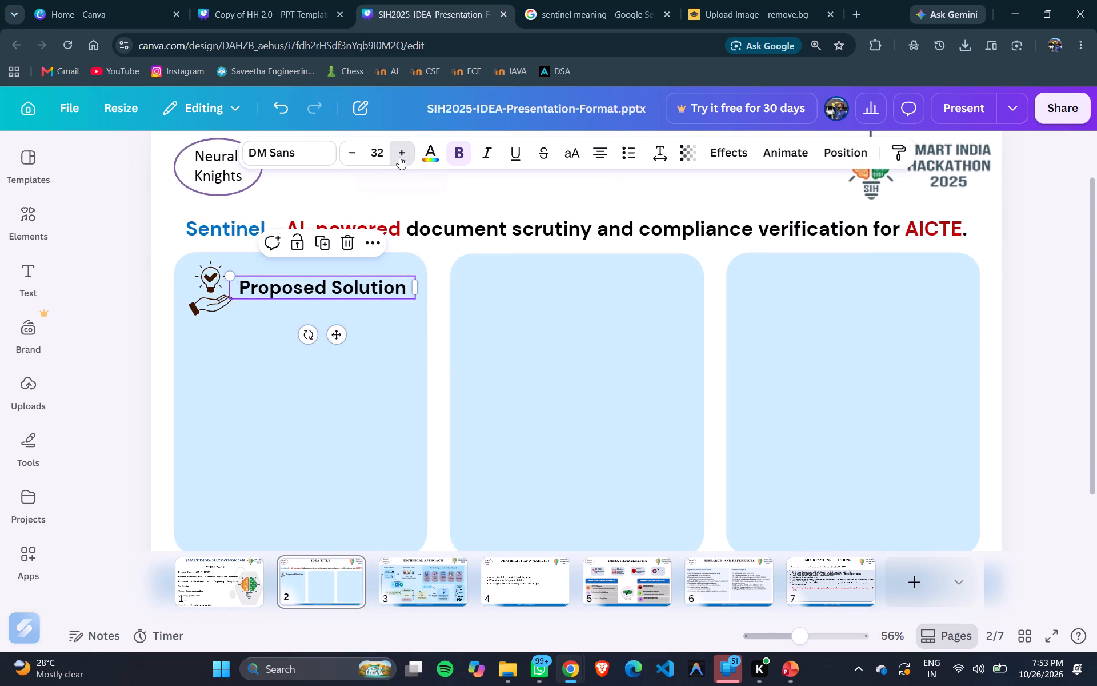
click(399, 157)
click(399, 157)
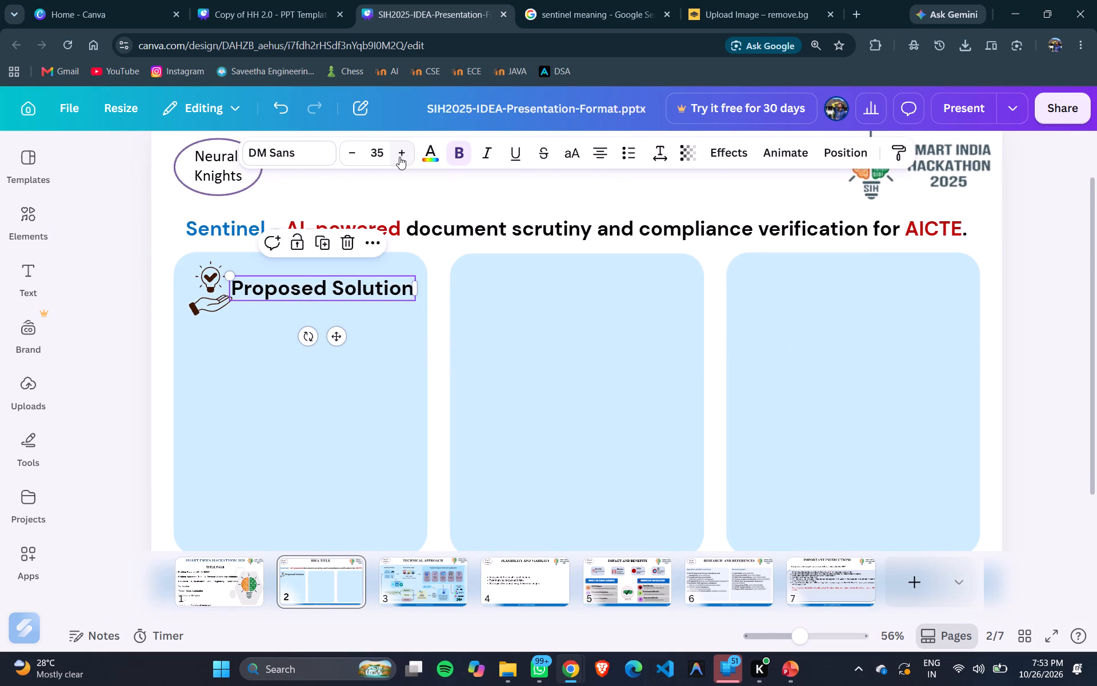
key(Right)
key(Right)
key(Right)
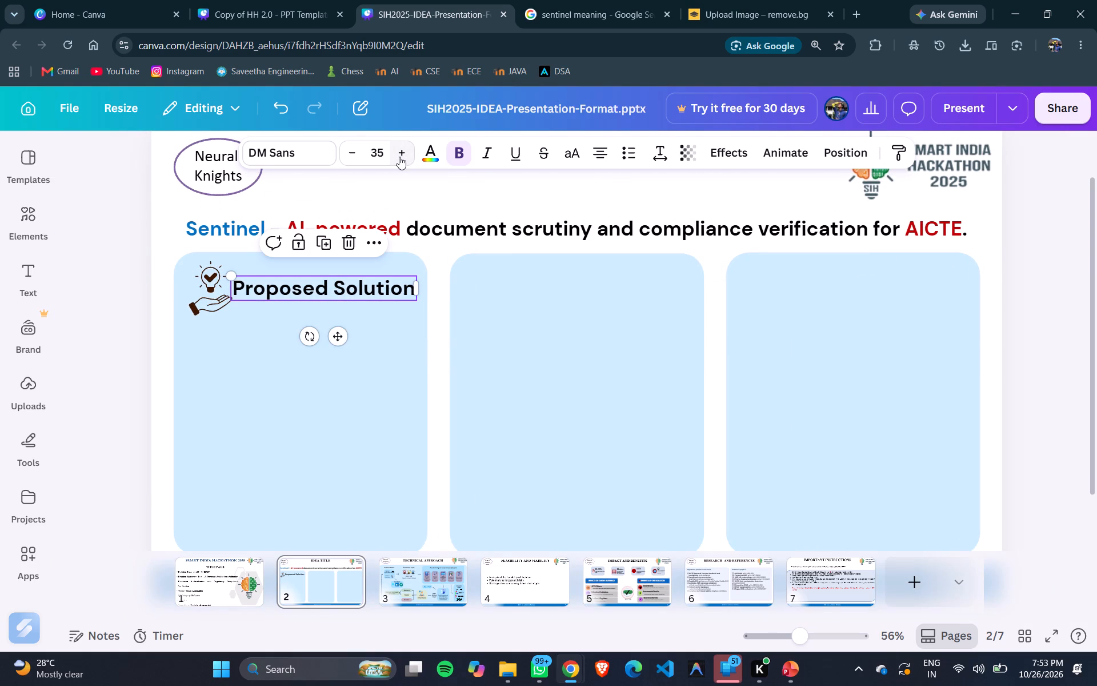
key(Down)
key(Up)
key(Right)
key(Right)
key(Right)
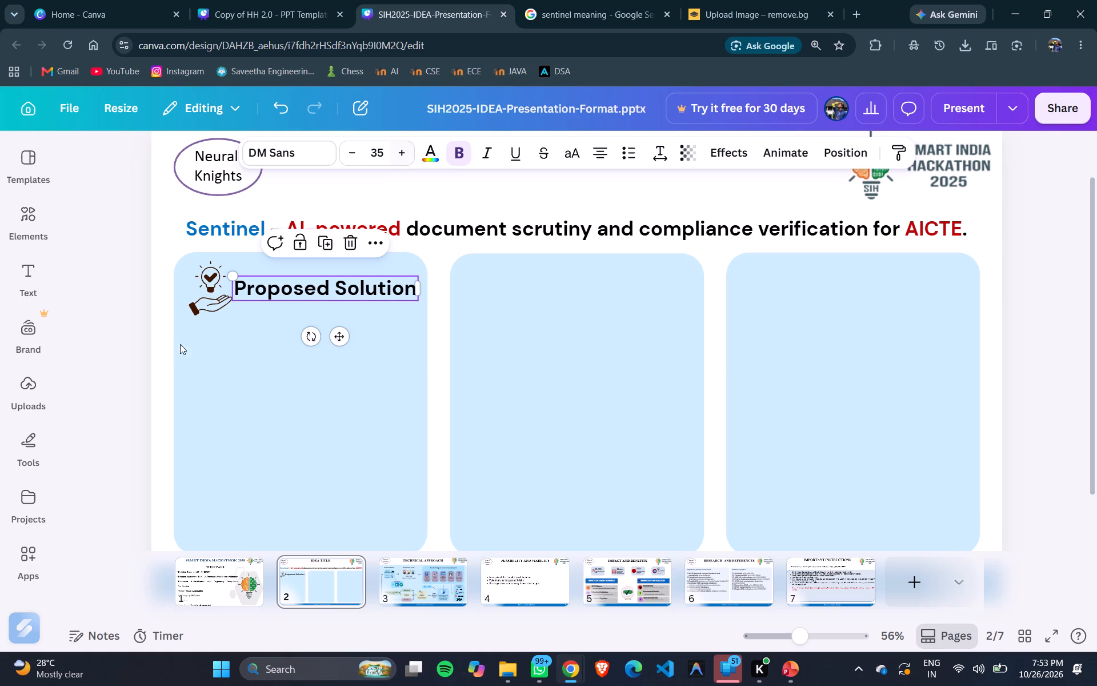
click(120, 302)
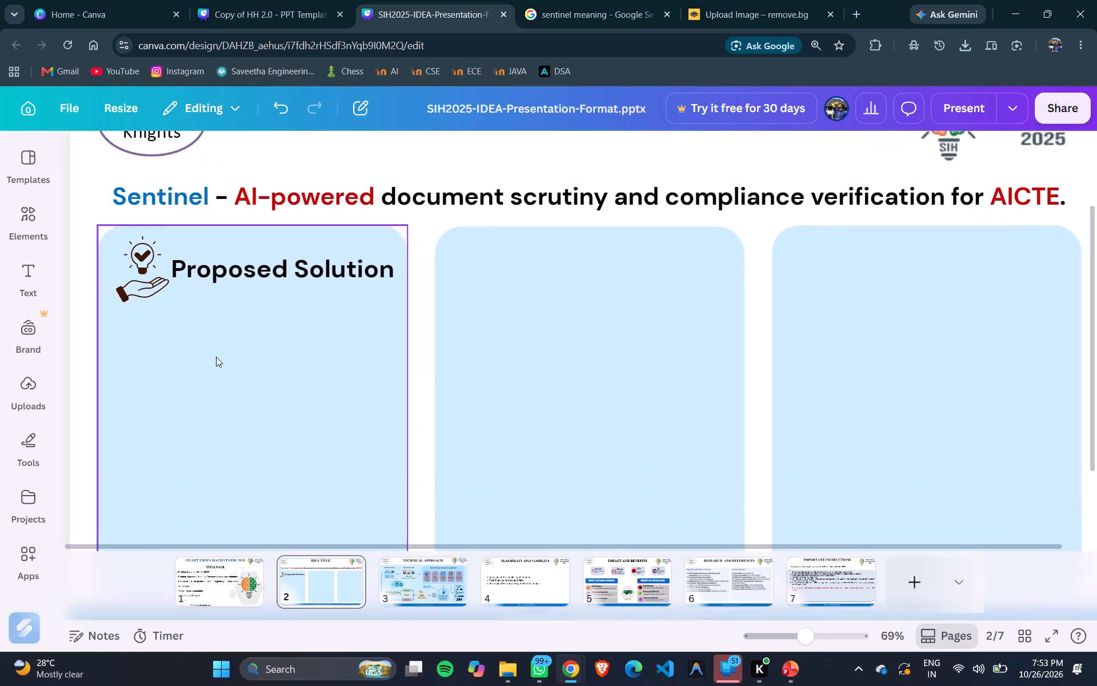
Copy the "Upload Application" text from the Technical Approach slide and place it below the "Proposed Solution" heading on slide 2.
scroll(216, 357, down, 1)
scroll(216, 357, up, 1)
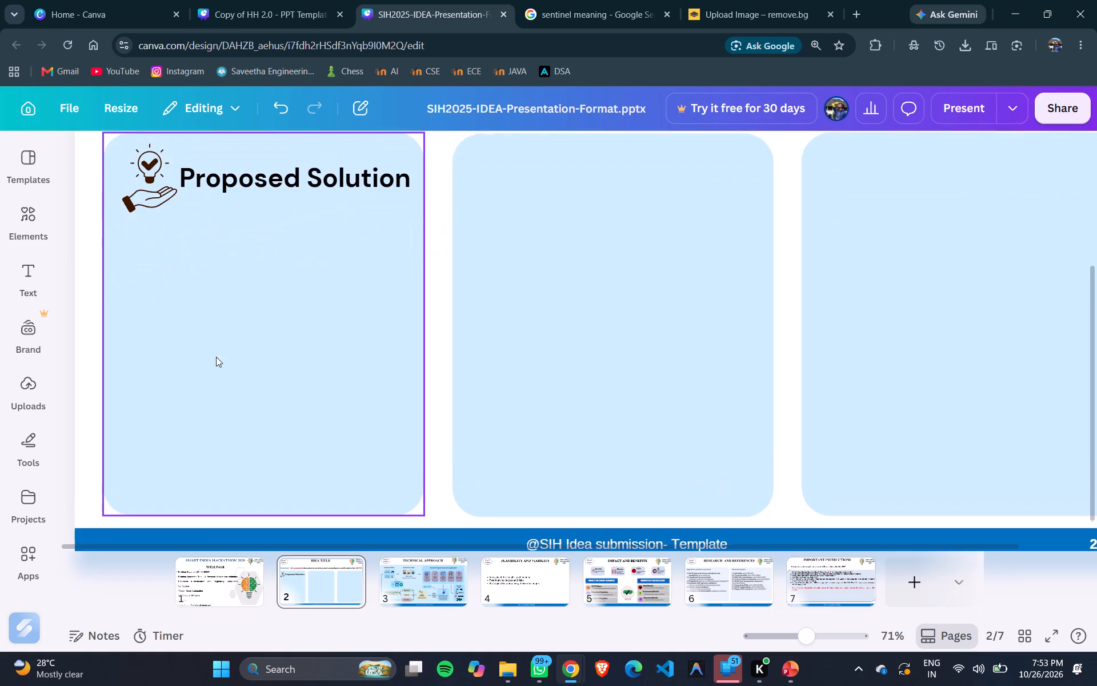
scroll(216, 357, up, 1)
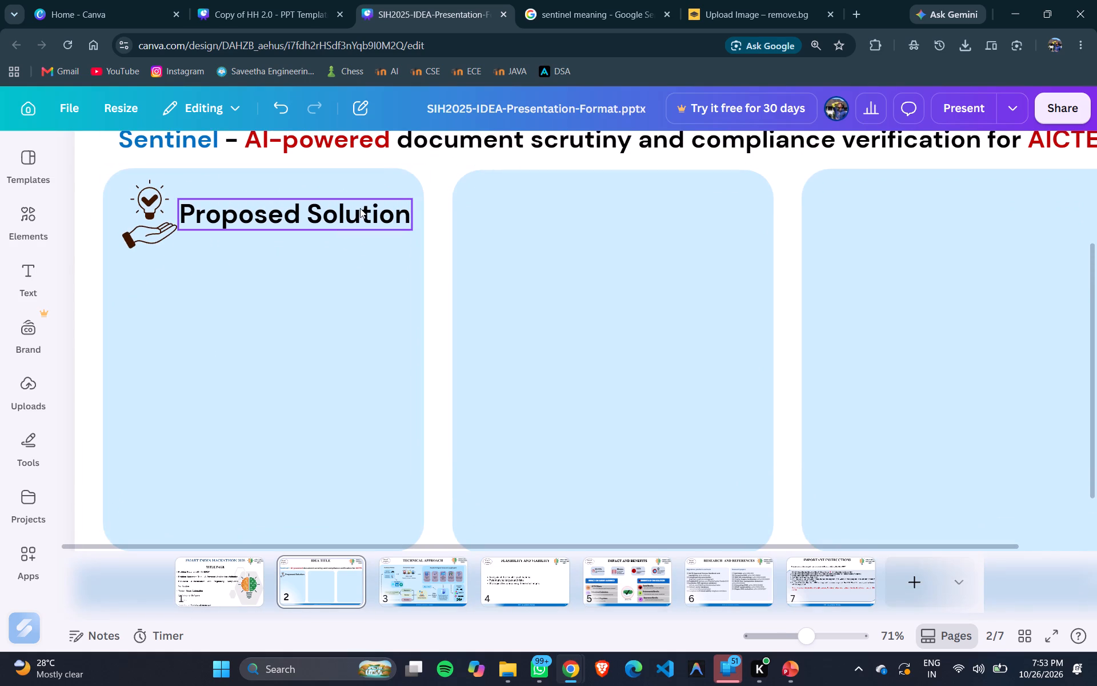
click(447, 580)
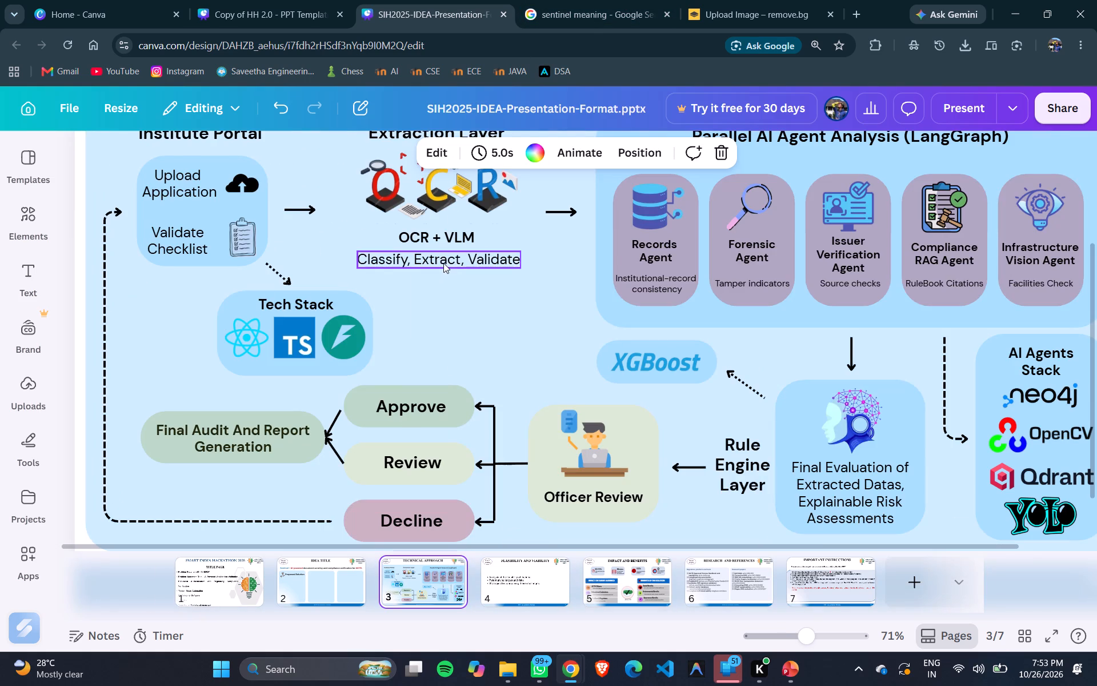
click(191, 177)
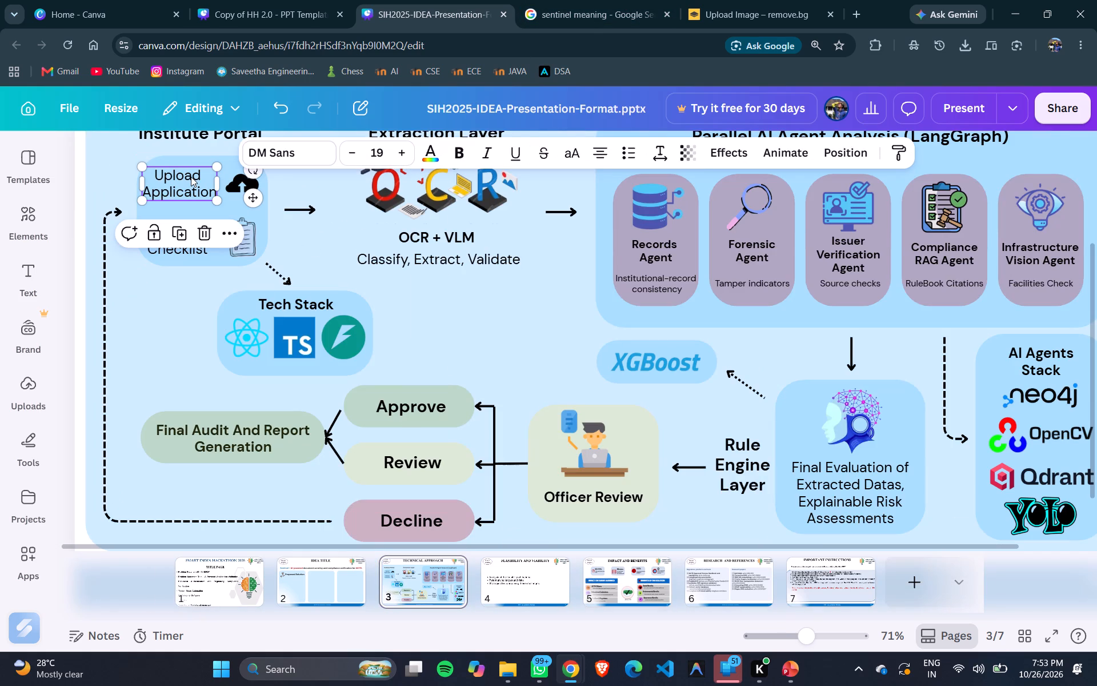
key(ctrl+c)
click(334, 581)
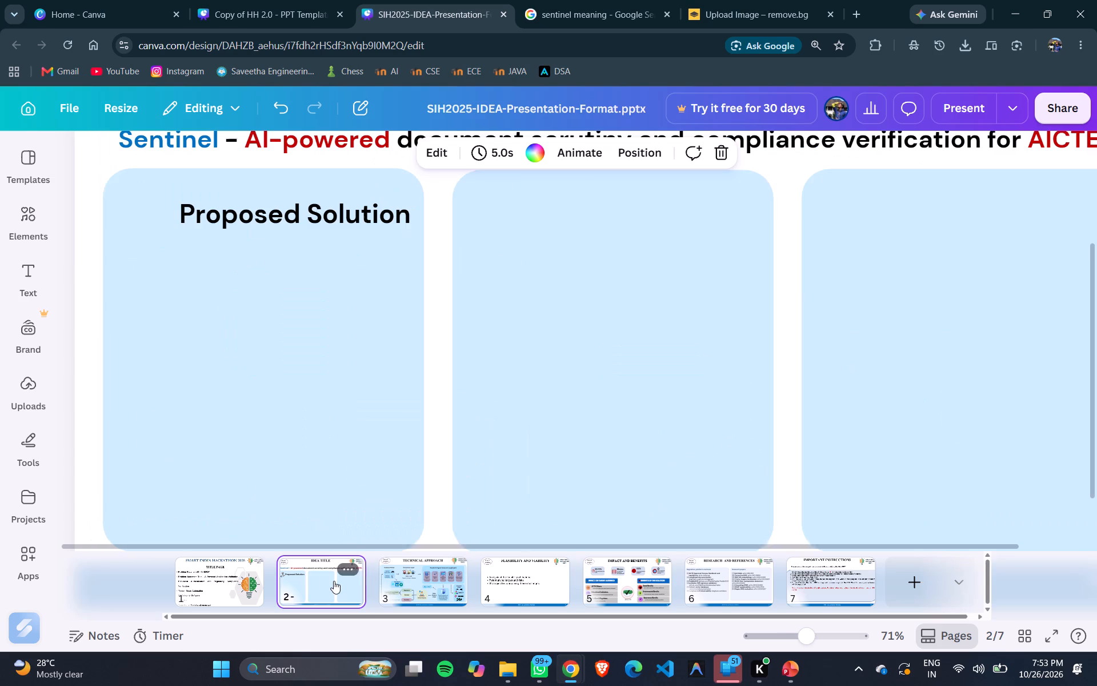
scroll(405, 252, down, 1)
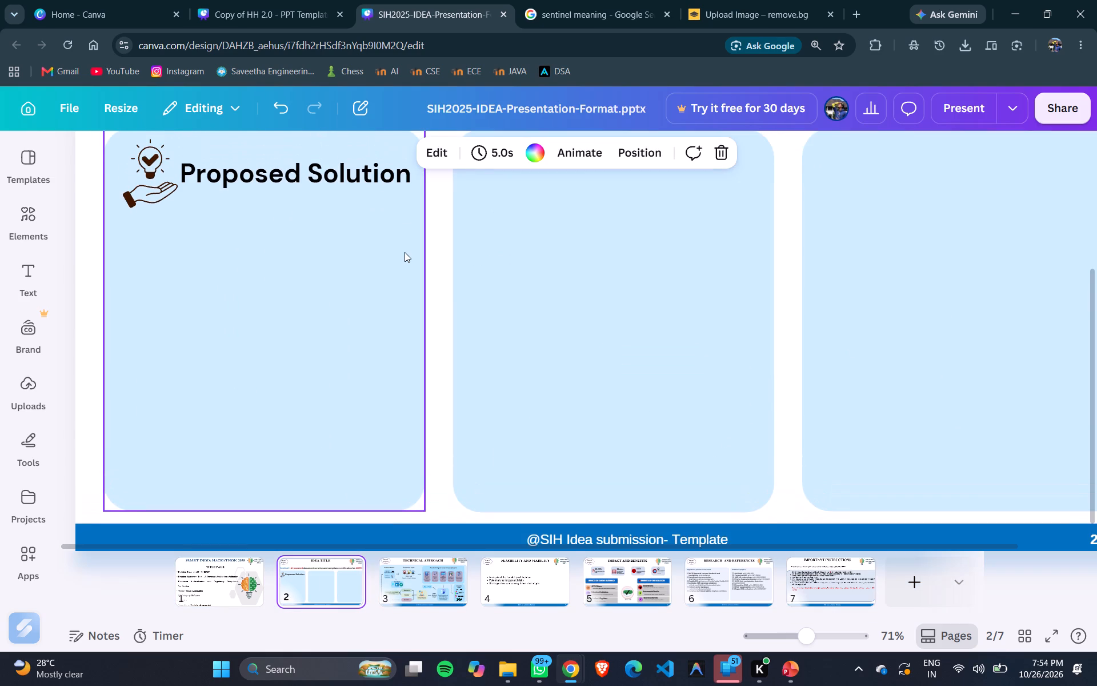
key(ctrl+v)
drag(194, 143, 198, 300)
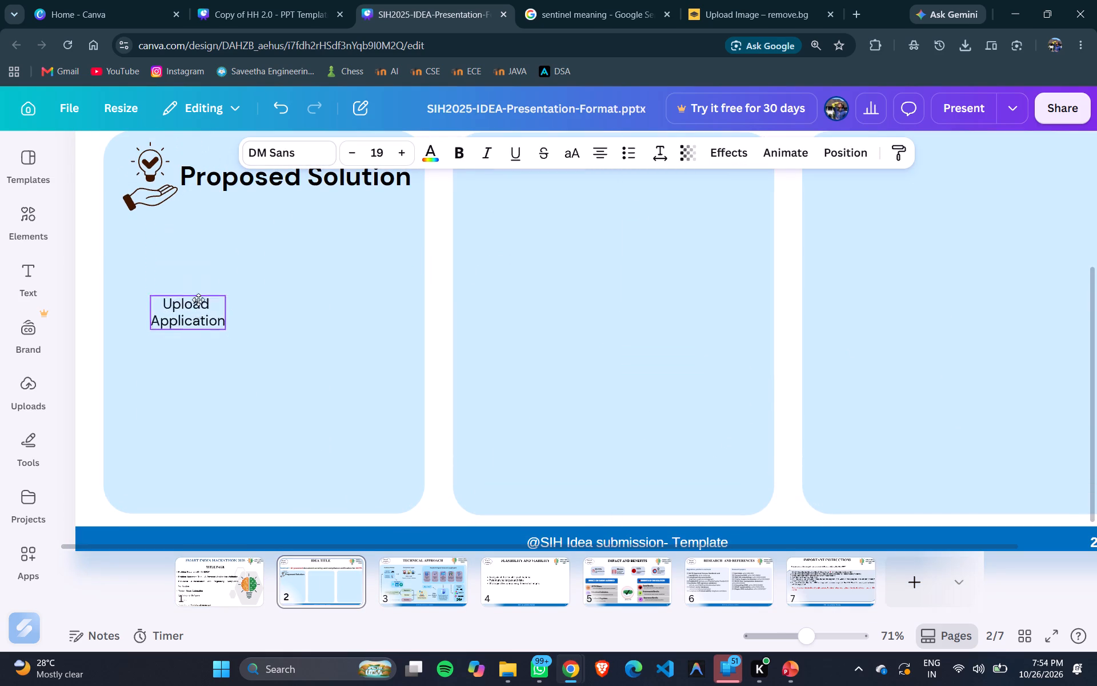
drag(198, 300, 182, 242)
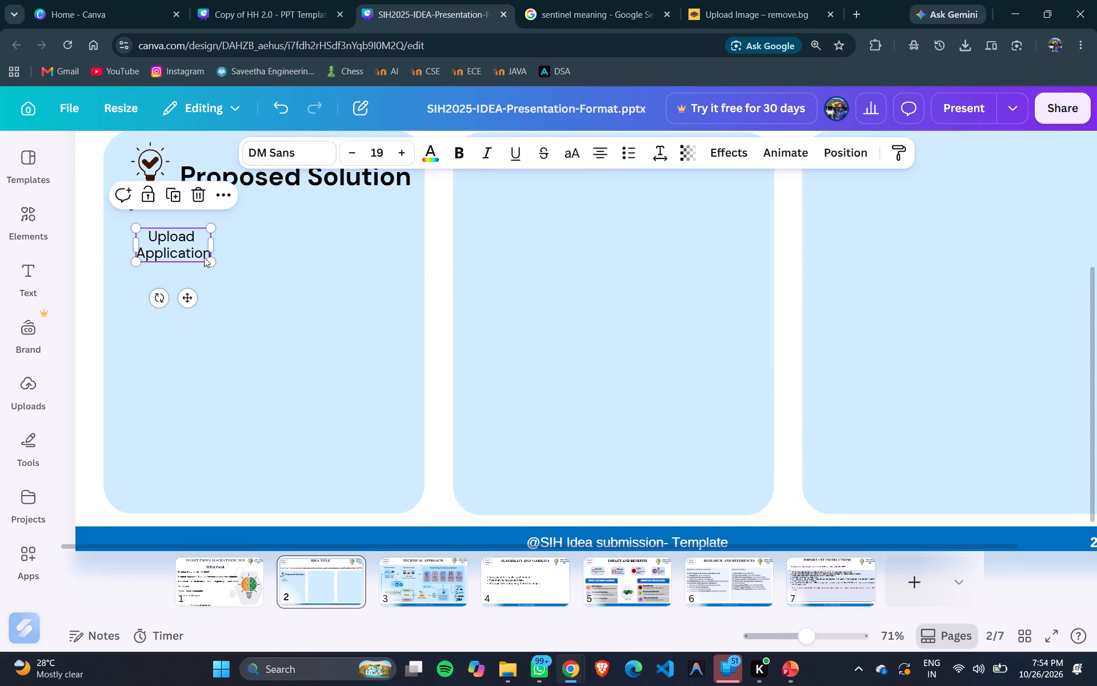
Enlarge the "Upload Application" text box below the "Proposed Solution" heading, clear its text and set the font size to 12.
drag(210, 258, 344, 439)
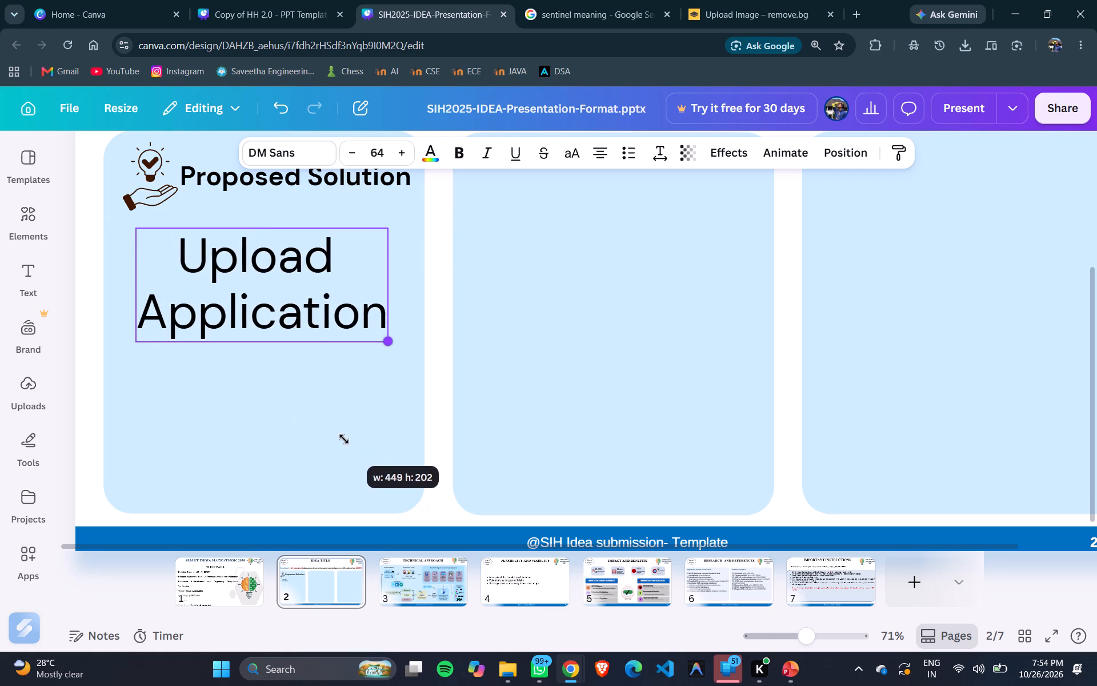
drag(344, 439, 341, 407)
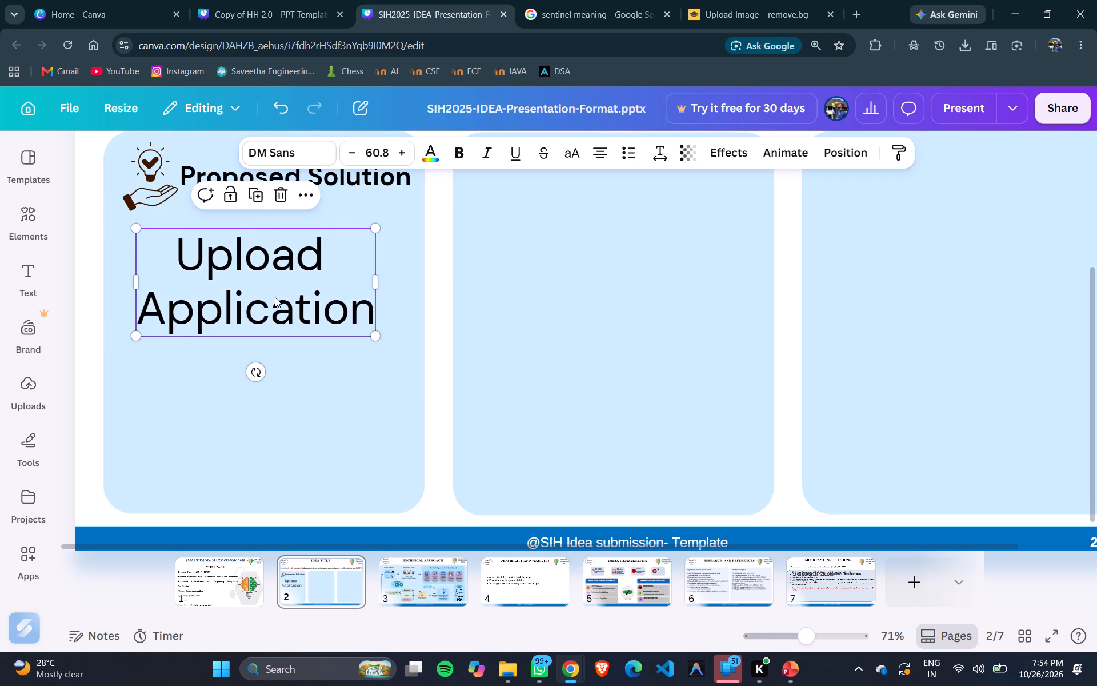
triple_click(275, 297)
key(ctrl+a)
key(ctrl+BackSpace)
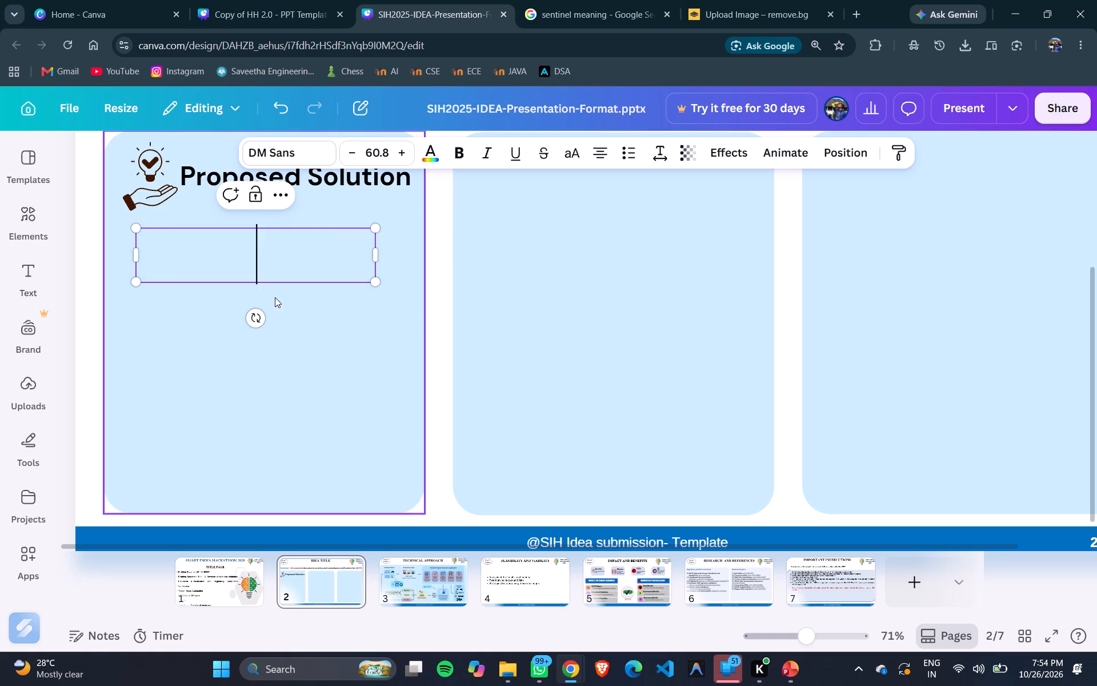
double_click(374, 151)
click(373, 280)
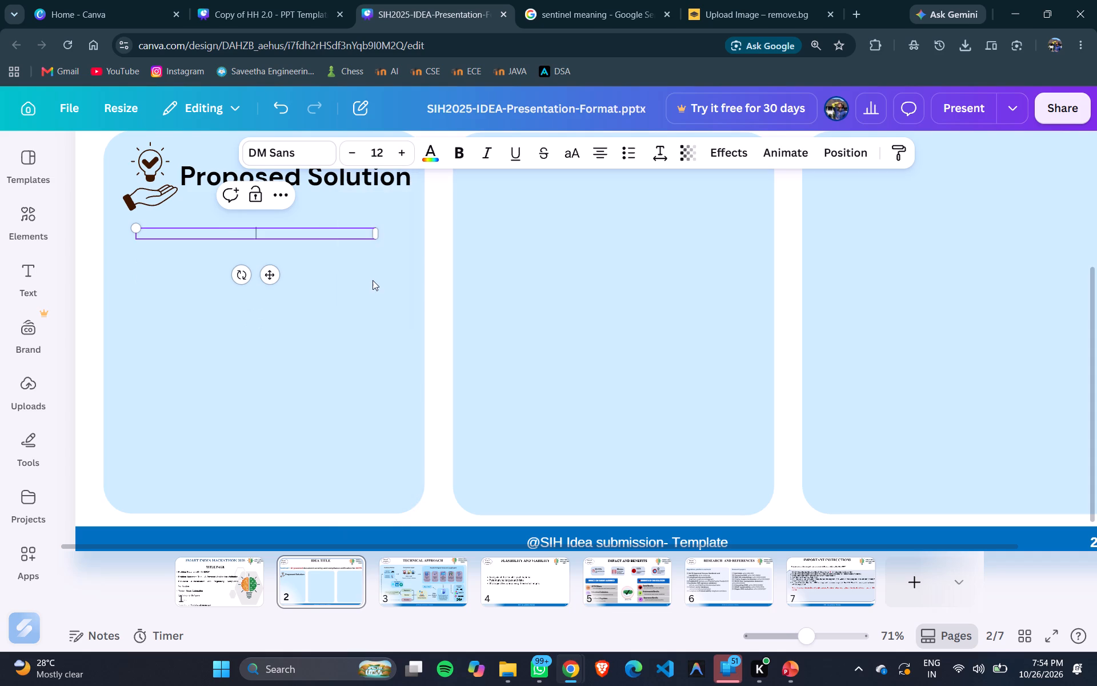
Copy the two Proposed Solution bullet lines from slide 2 of the AICTE-Sentinel PowerPoint deck into the emptied Canva text box.
key(alt+Tab)
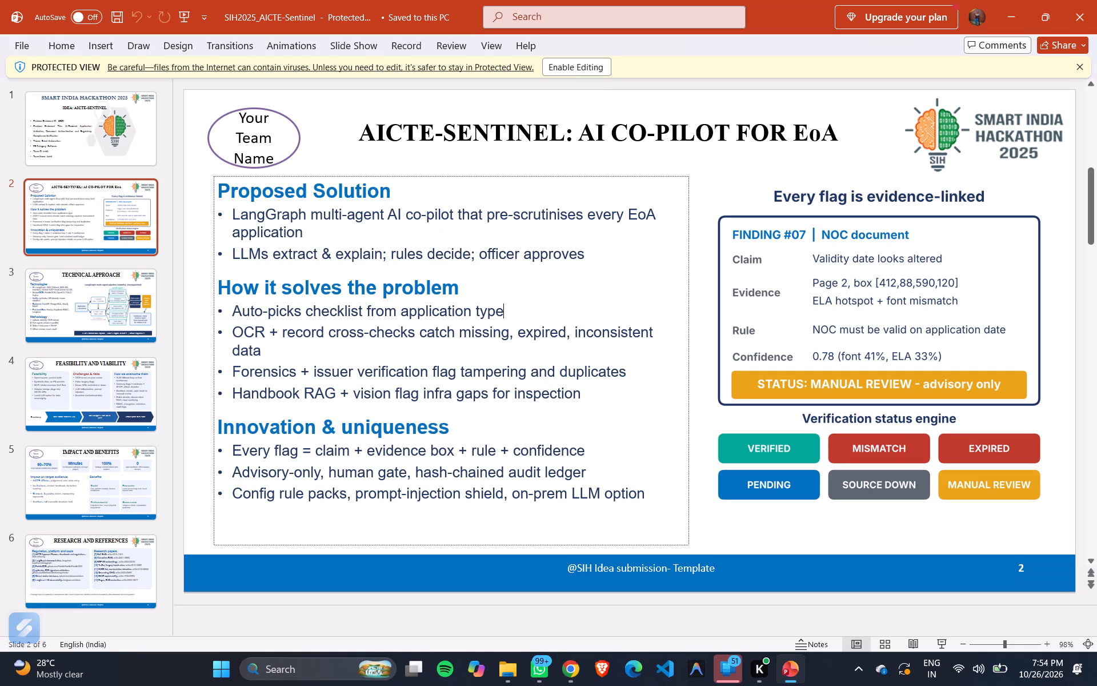
drag(233, 216, 594, 253)
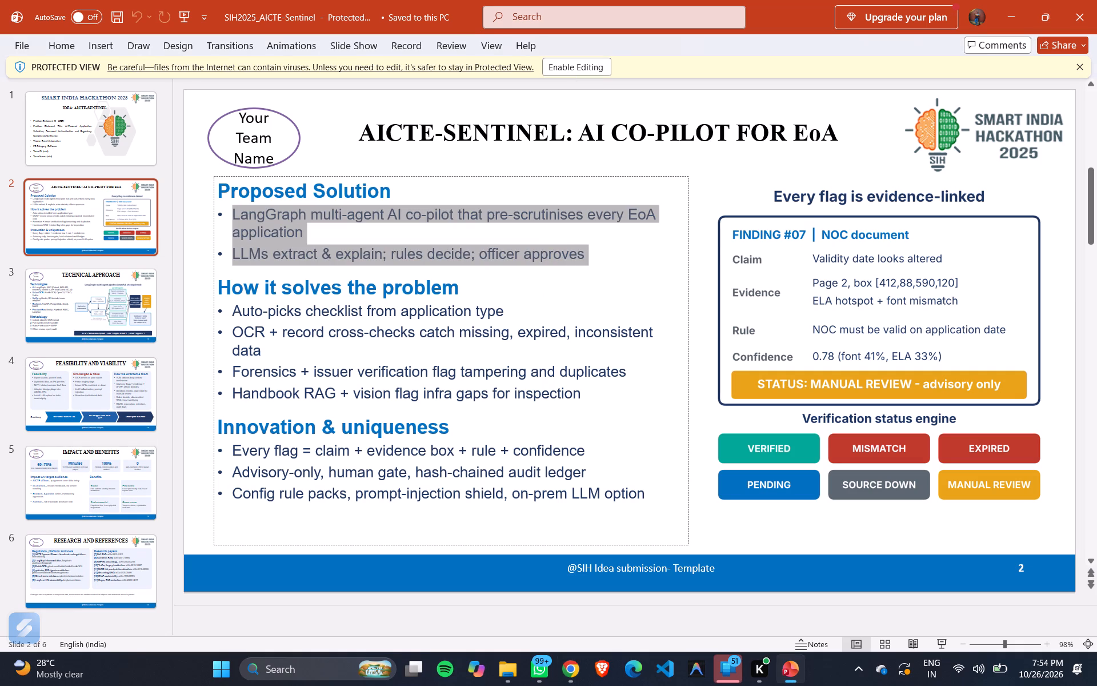
drag(594, 253, 593, 254)
key(ctrl+c)
key(alt+Tab)
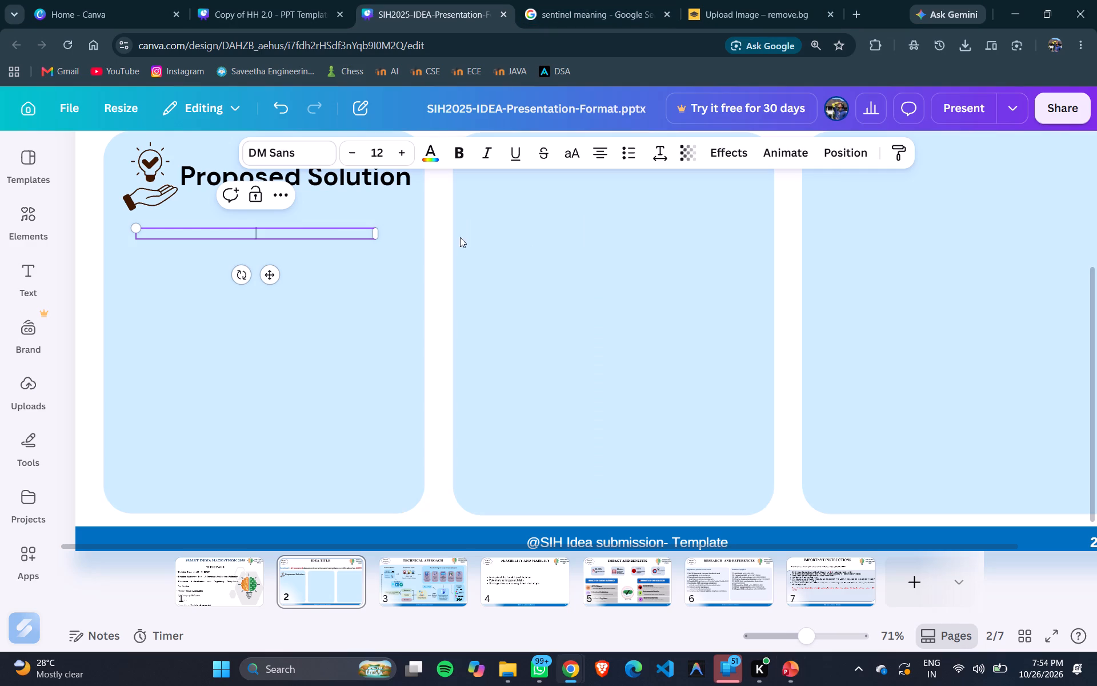
key(ctrl+v)
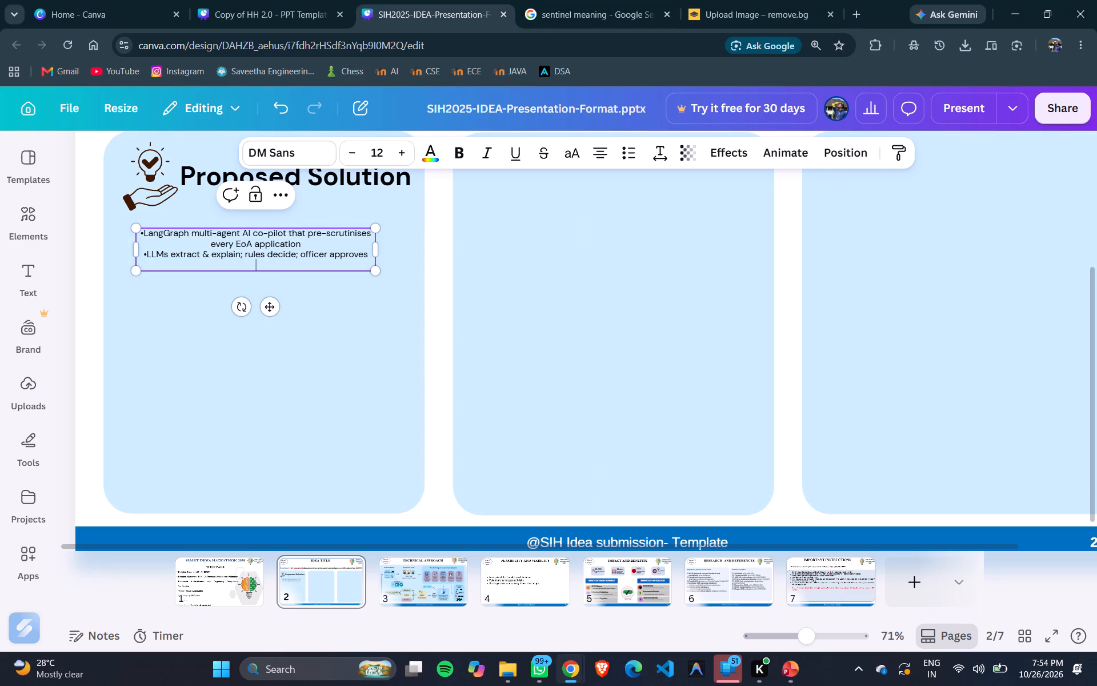
Increase the pasted LangGraph and LLMs text to font size 34.
triple_click(402, 156)
double_click(402, 156)
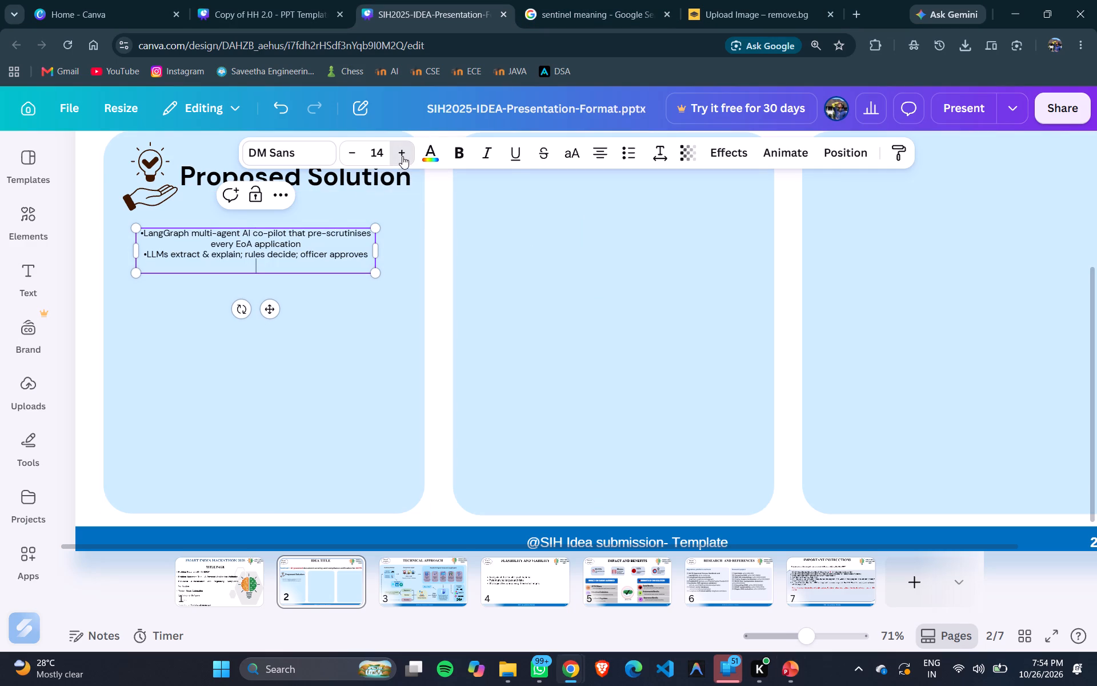
drag(305, 266, 124, 230)
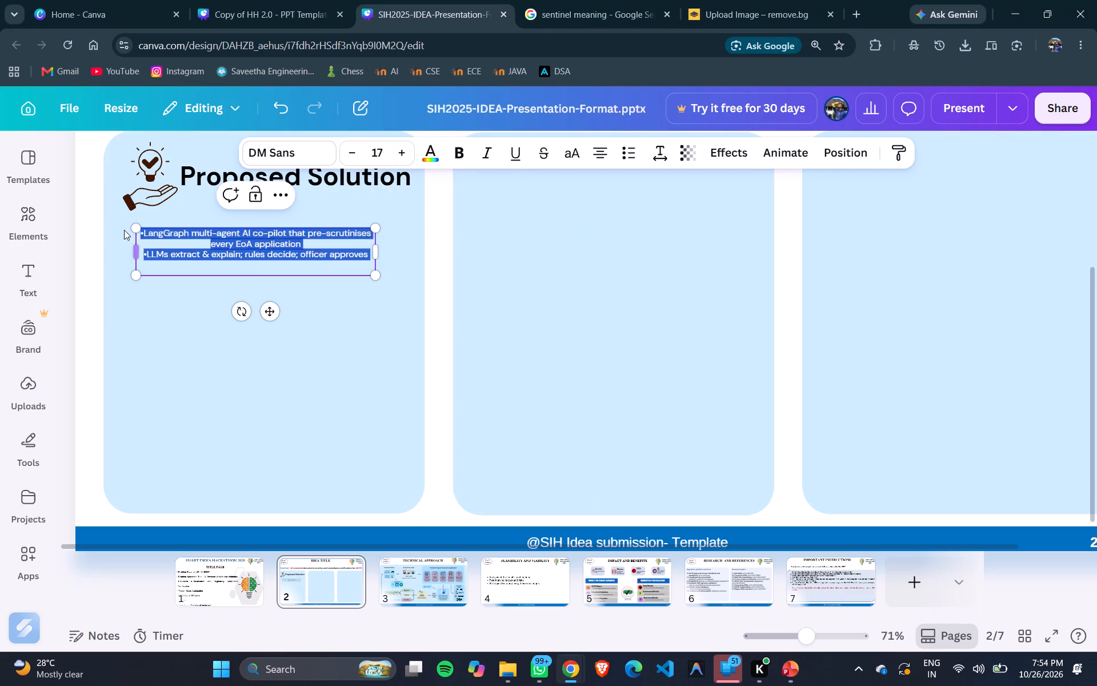
drag(124, 230, 117, 222)
triple_click(165, 256)
click(165, 256)
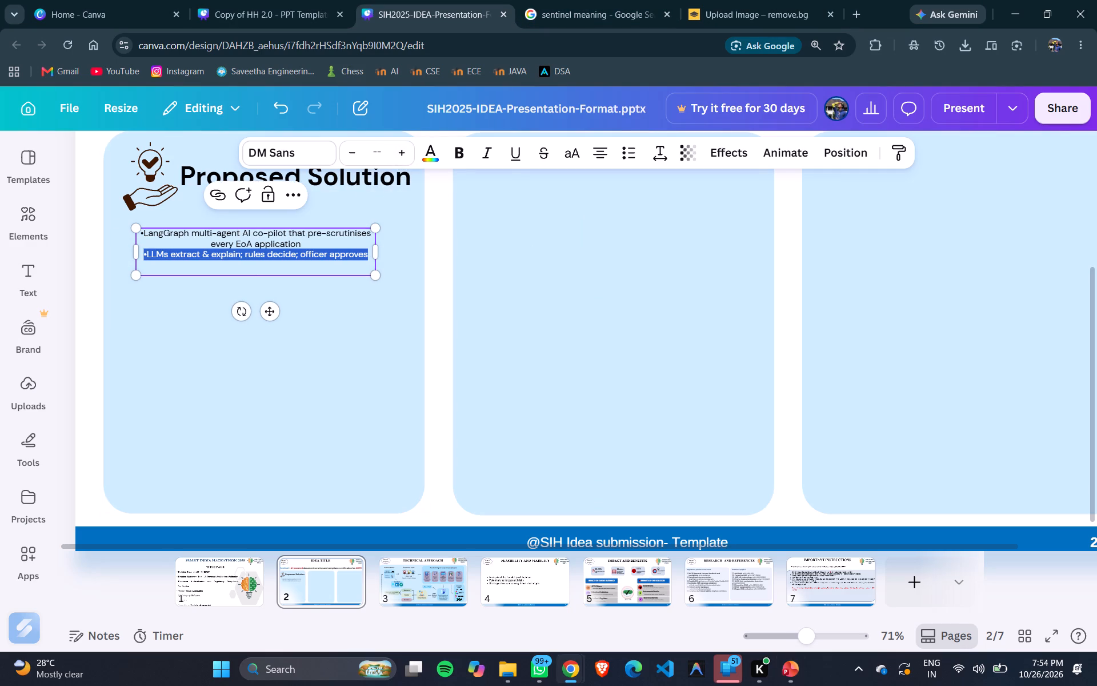
key(ctrl+a)
triple_click(403, 156)
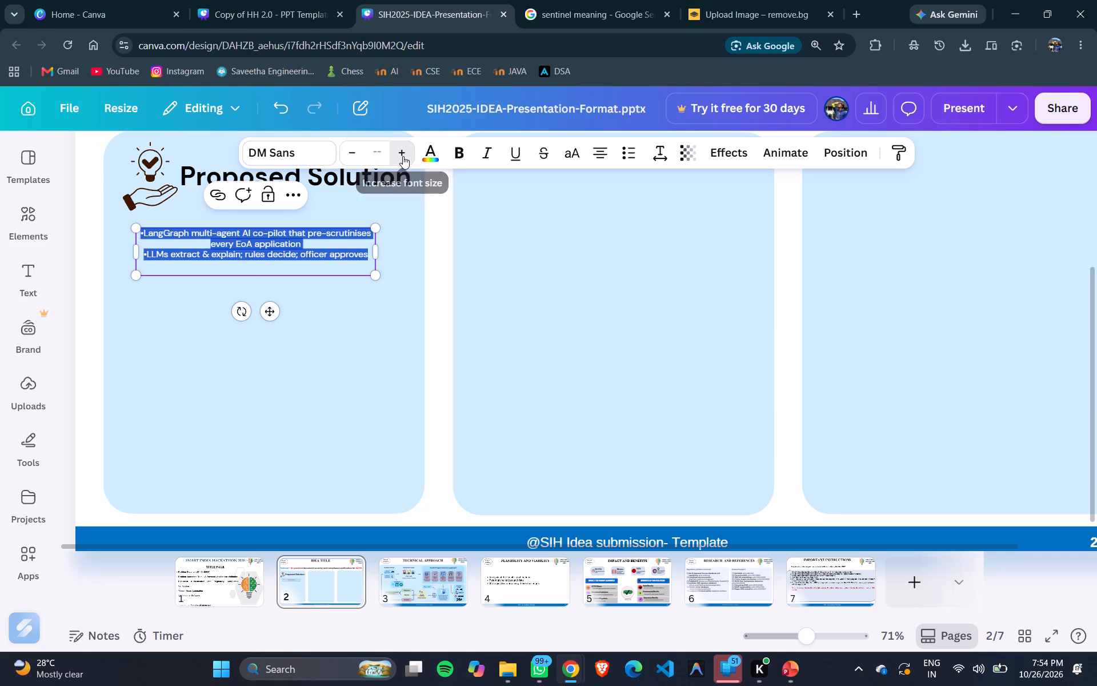
triple_click(403, 156)
triple_click(403, 156)
triple_click(403, 156)
triple_click(403, 156)
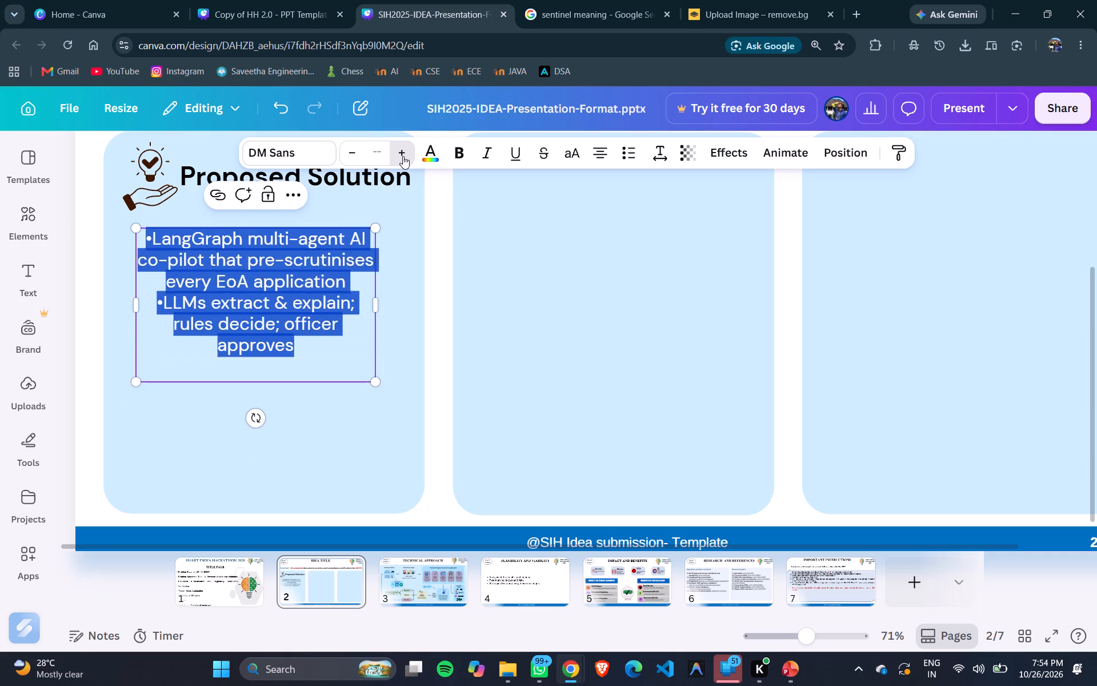
triple_click(403, 156)
triple_click(403, 156)
click(403, 156)
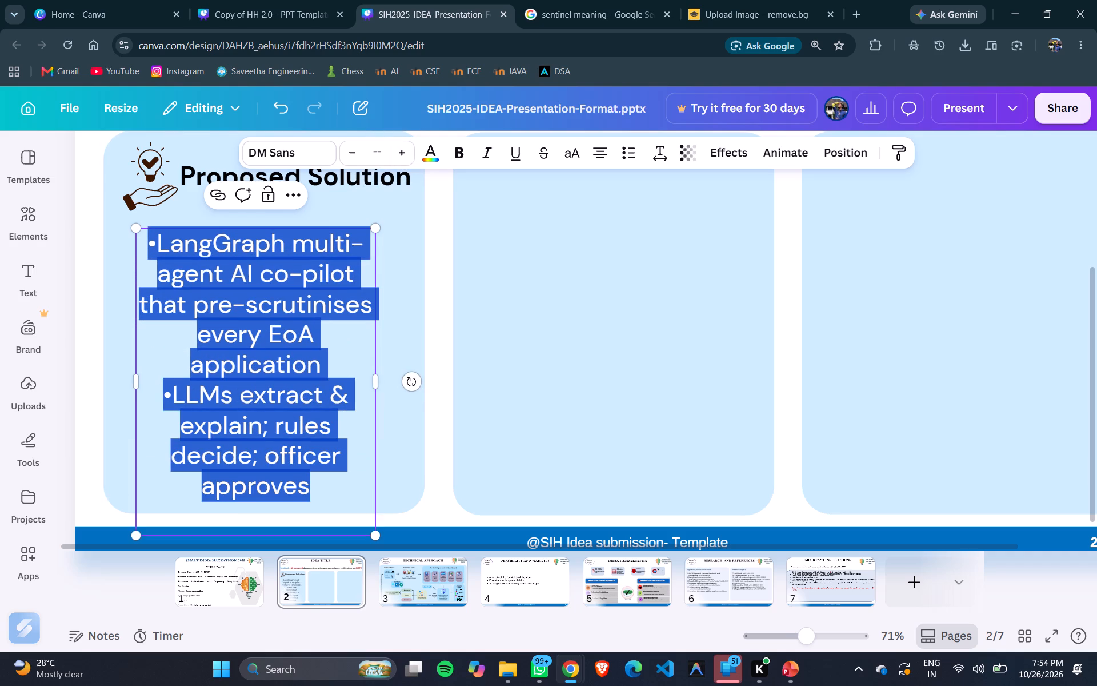
Widen the pasted text box on both sides to nearly fill the first blue column and left-align its text.
drag(134, 383, 110, 386)
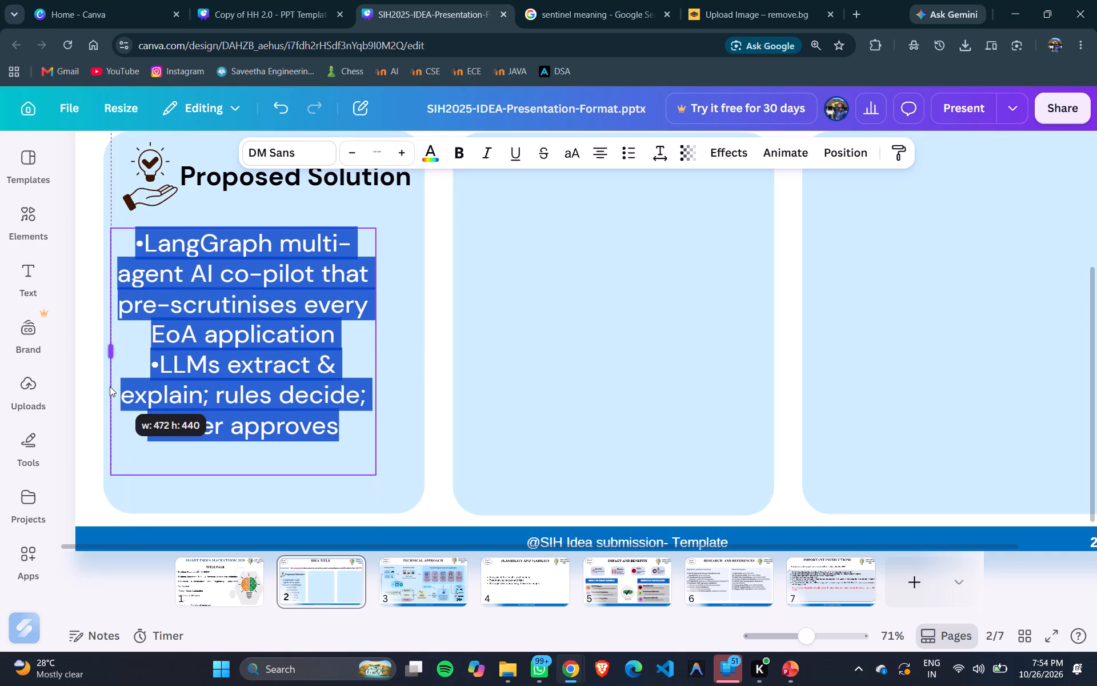
drag(110, 386, 110, 387)
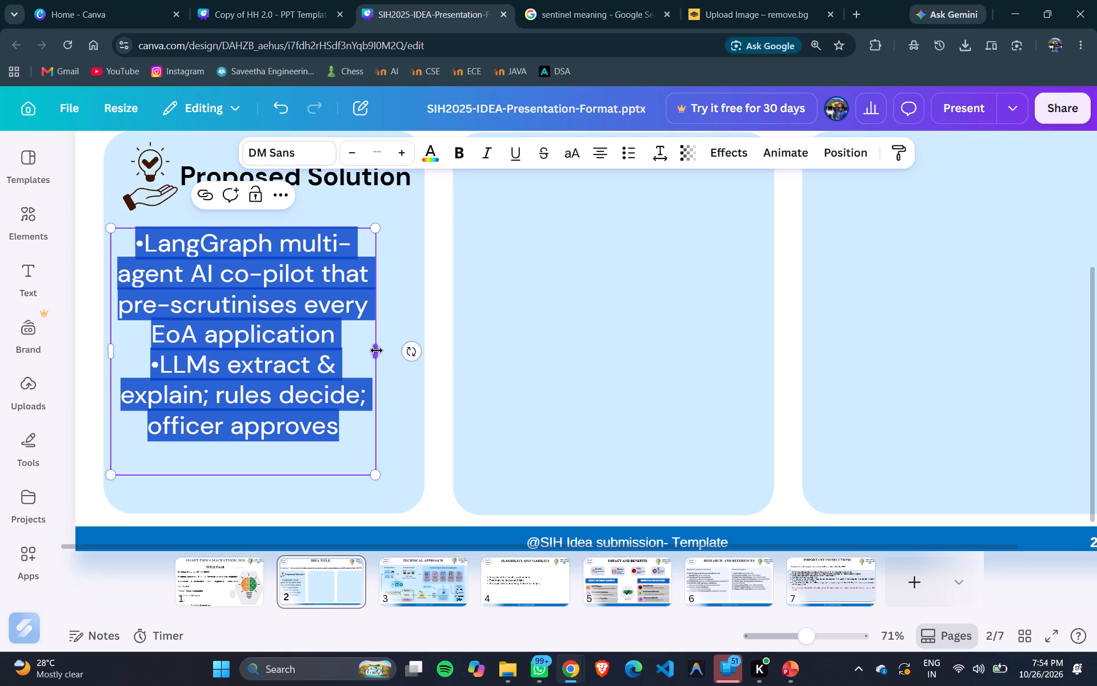
drag(377, 350, 412, 353)
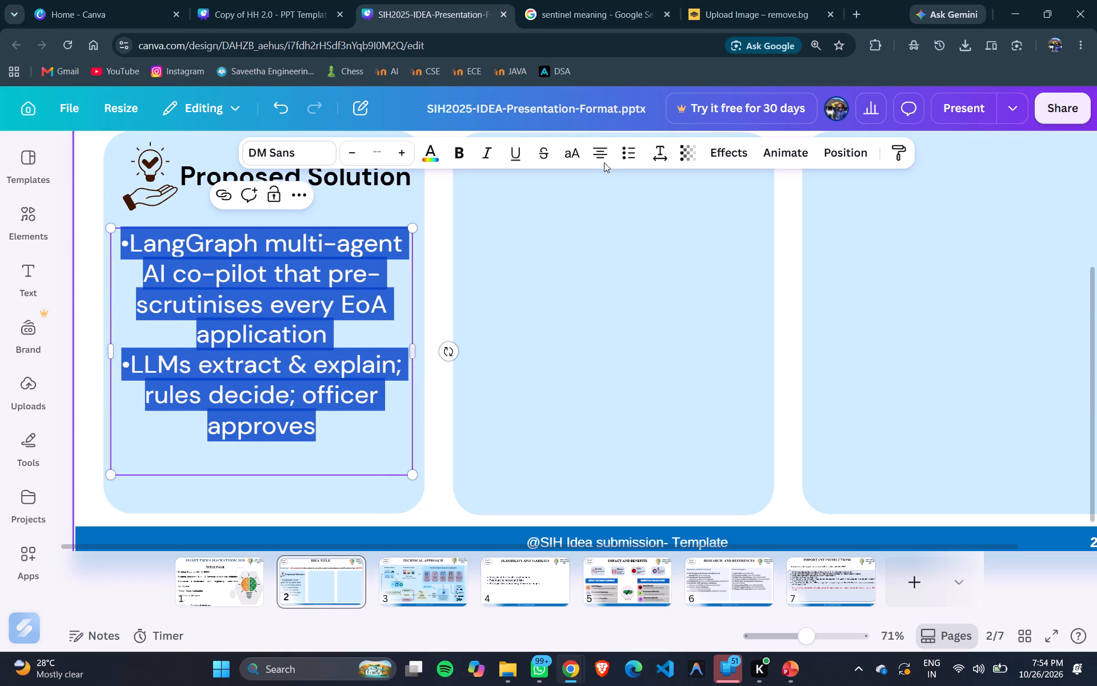
click(598, 154)
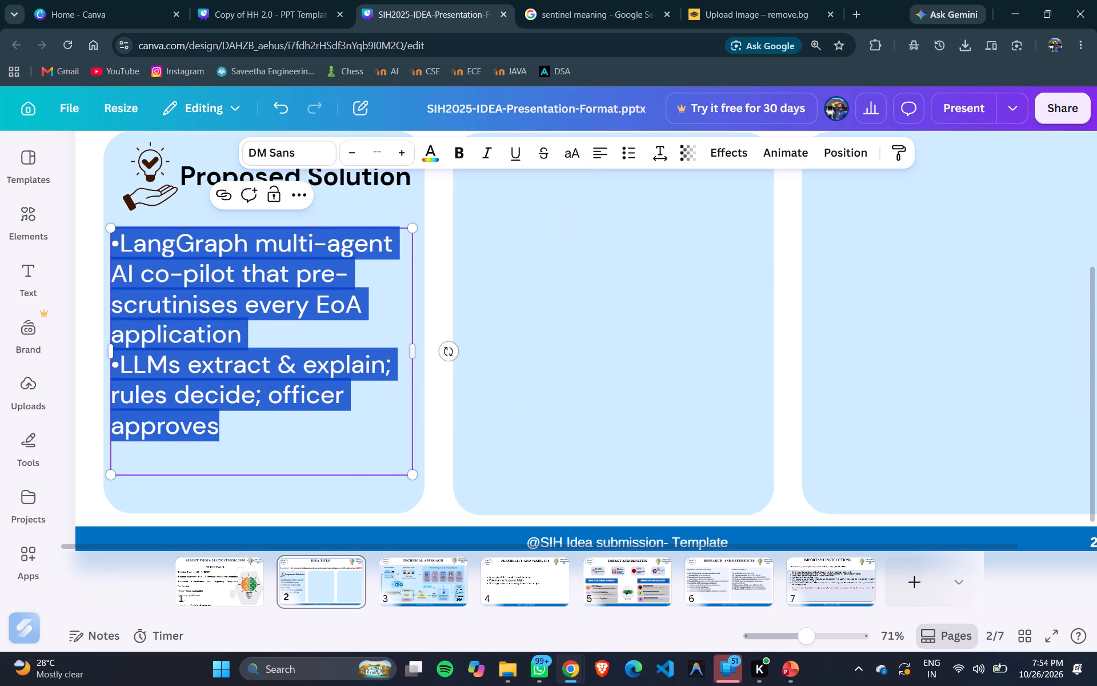
Remove the pasted bullet characters before "LangGraph" and "LLMs", format both lines as a bulleted list, and deselect the text.
click(125, 246)
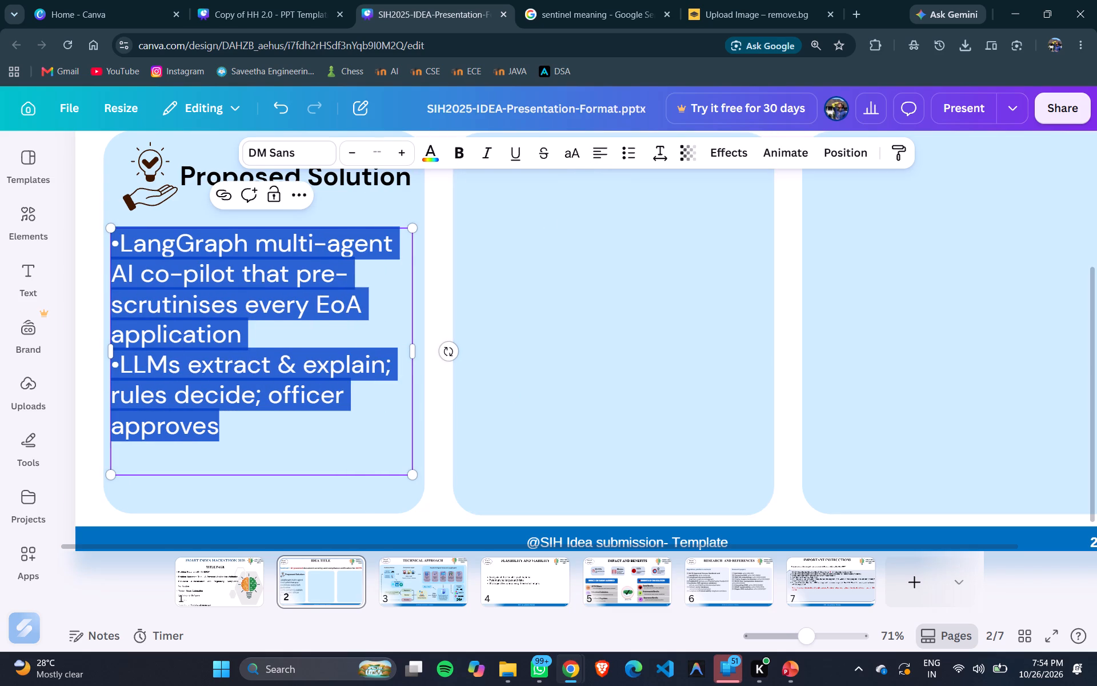
click(125, 246)
key(BackSpace)
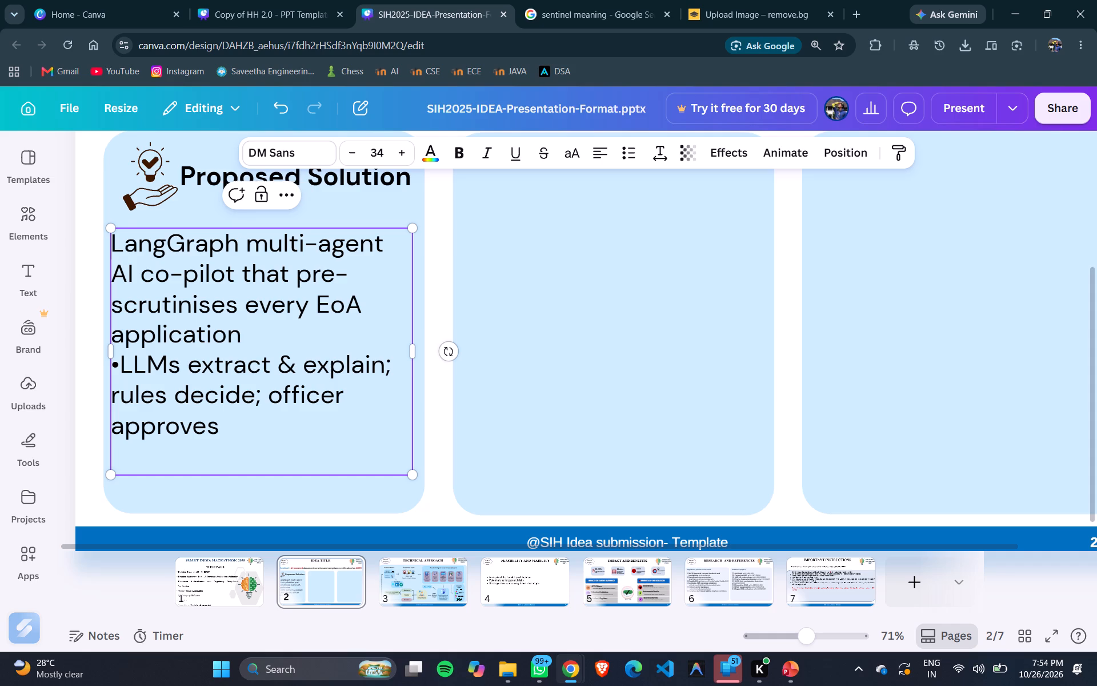
click(120, 368)
key(BackSpace)
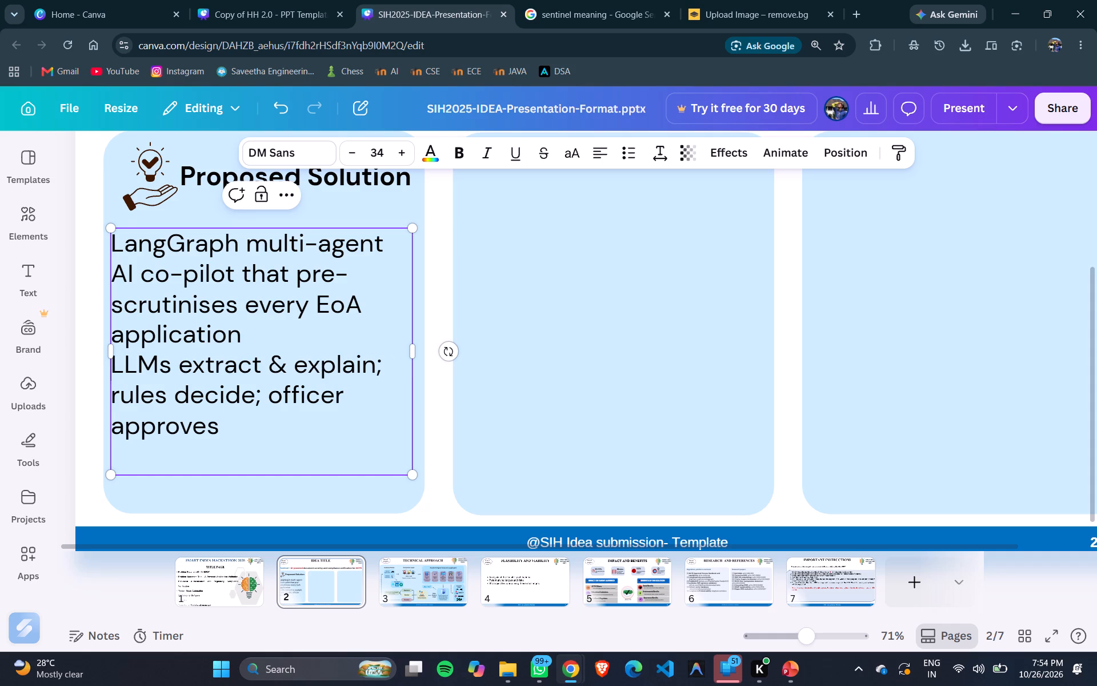
drag(233, 434, 106, 245)
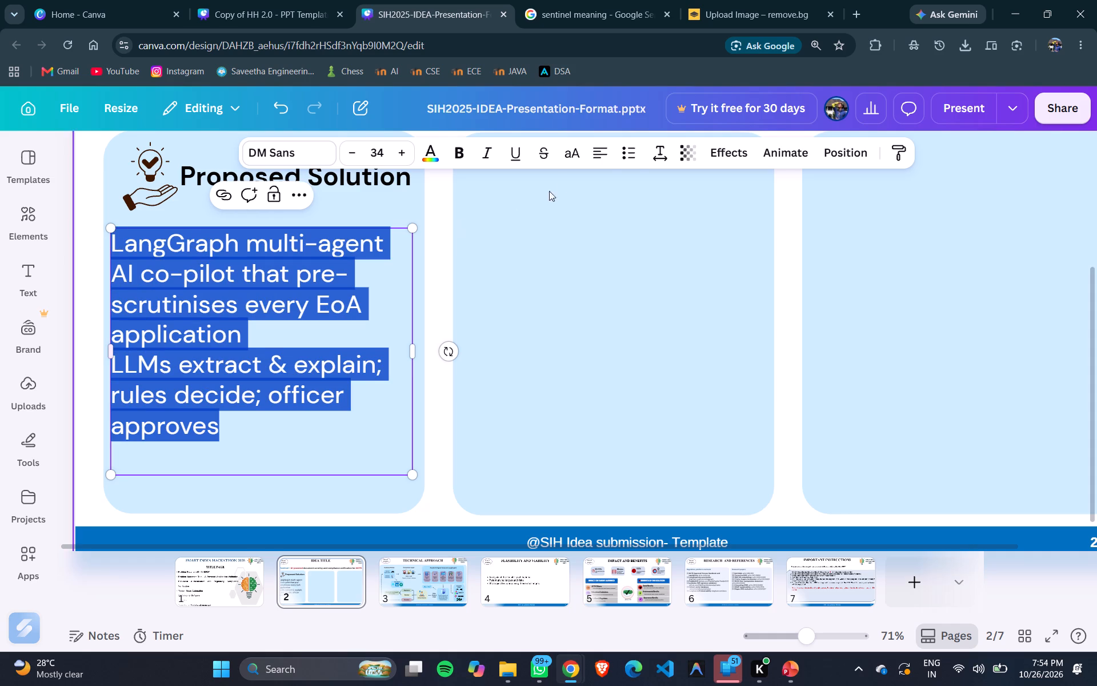
click(630, 155)
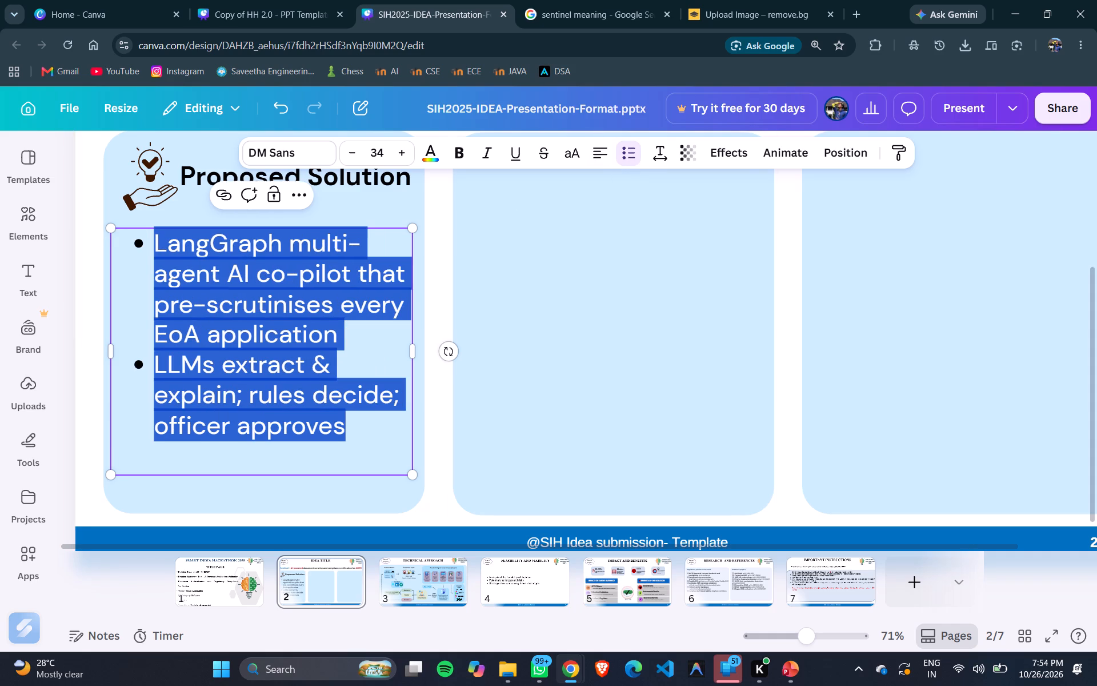
click(510, 133)
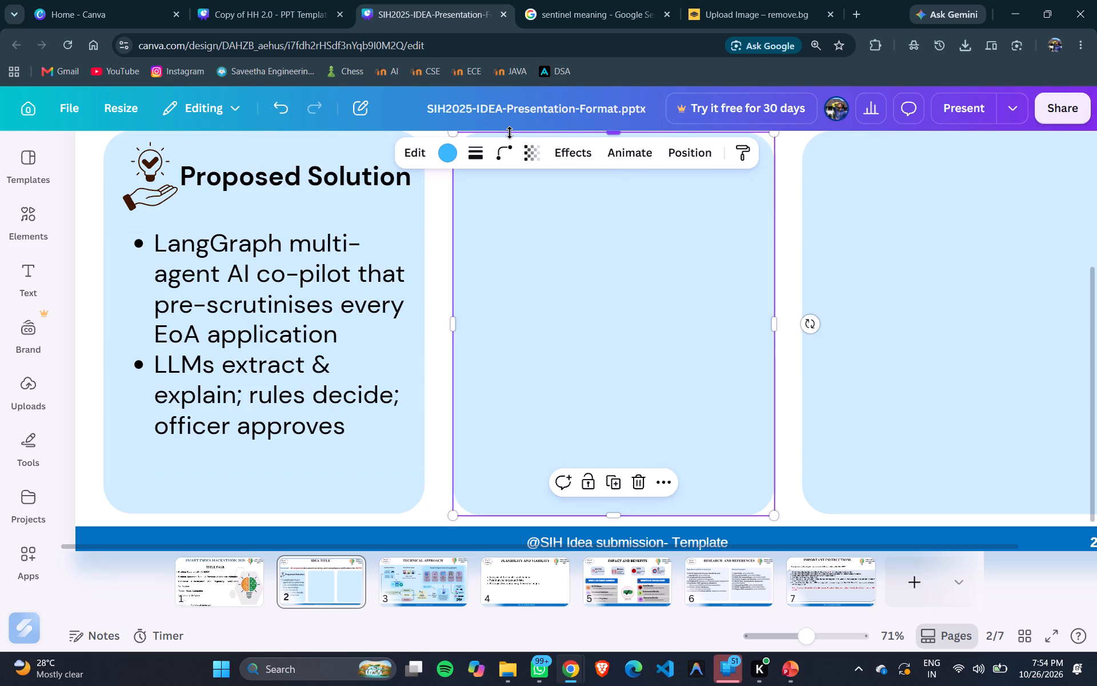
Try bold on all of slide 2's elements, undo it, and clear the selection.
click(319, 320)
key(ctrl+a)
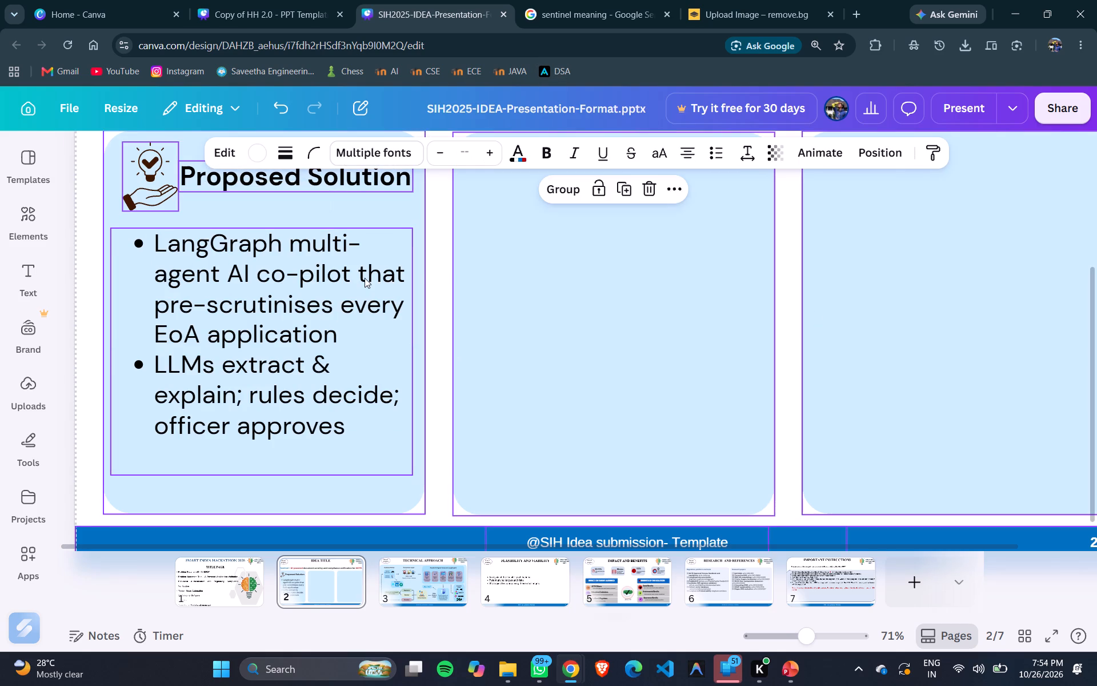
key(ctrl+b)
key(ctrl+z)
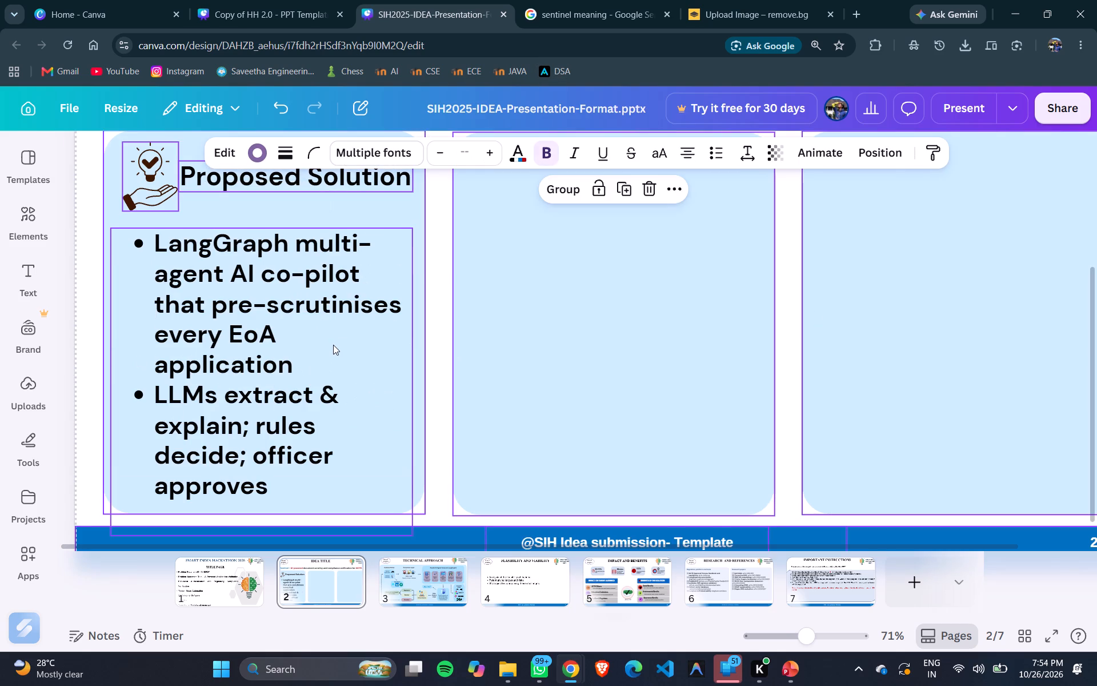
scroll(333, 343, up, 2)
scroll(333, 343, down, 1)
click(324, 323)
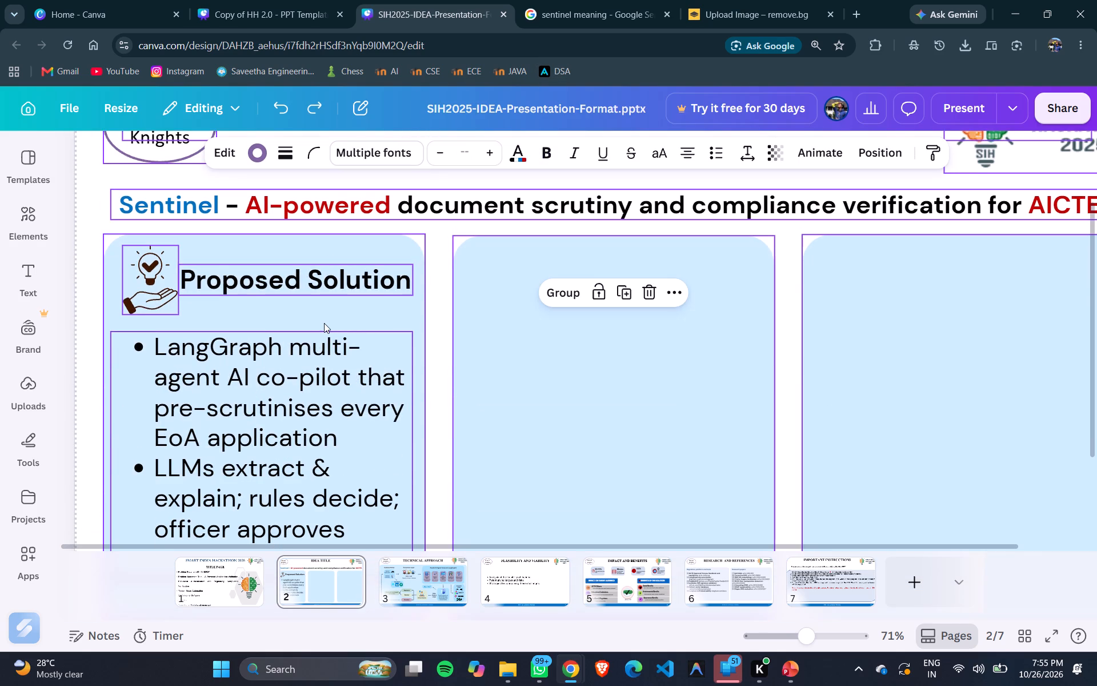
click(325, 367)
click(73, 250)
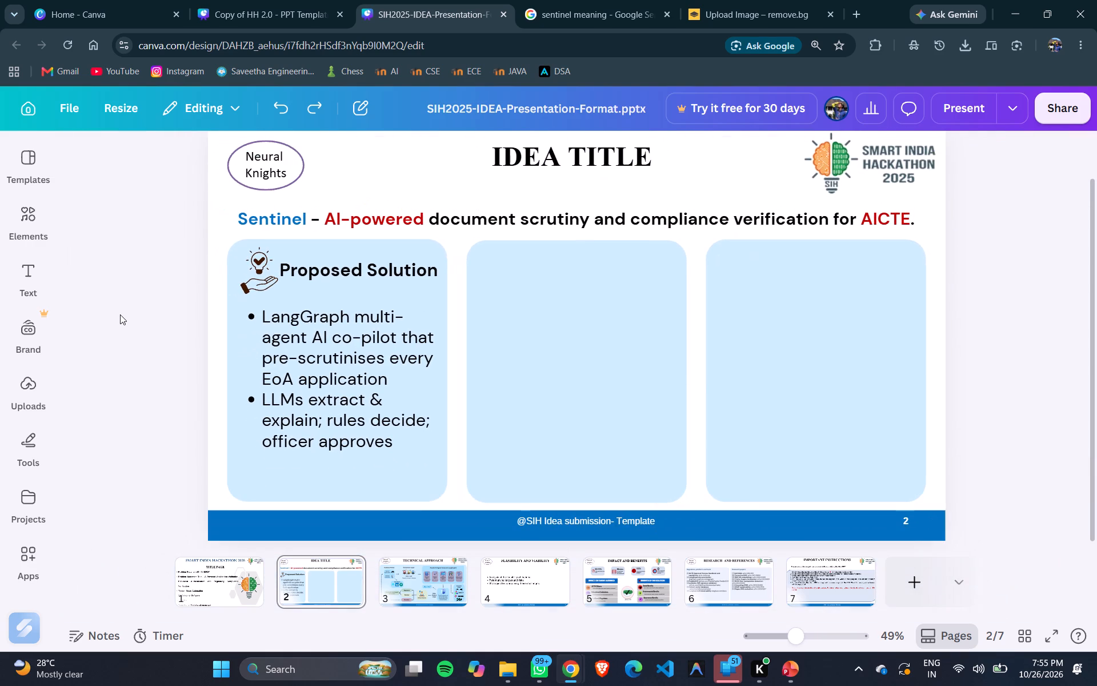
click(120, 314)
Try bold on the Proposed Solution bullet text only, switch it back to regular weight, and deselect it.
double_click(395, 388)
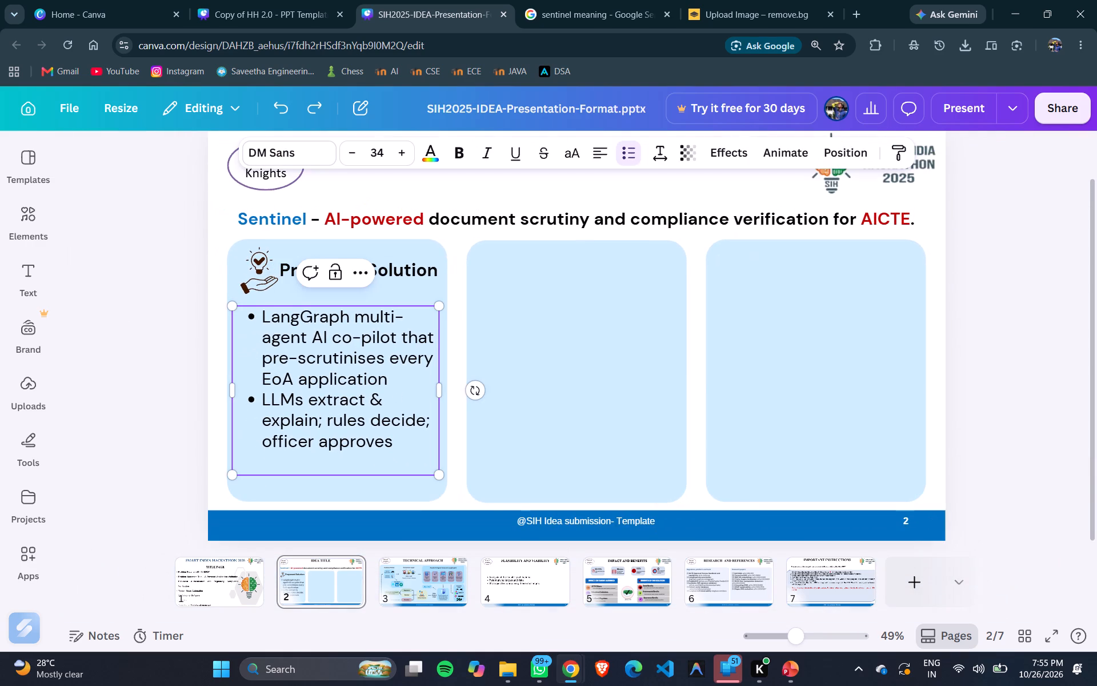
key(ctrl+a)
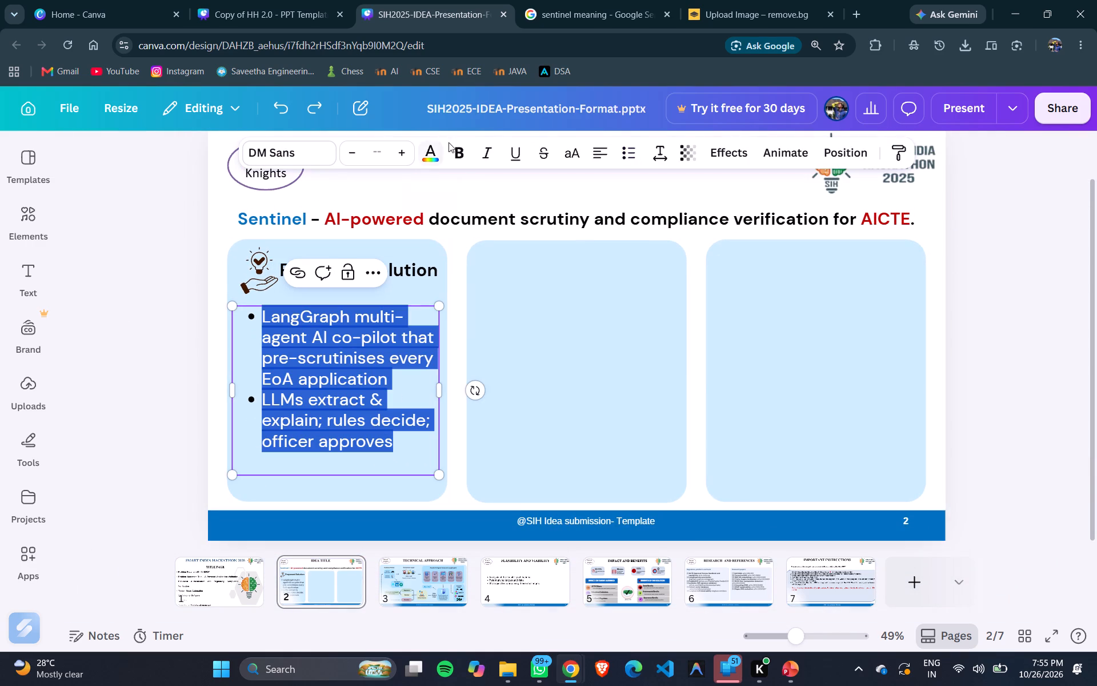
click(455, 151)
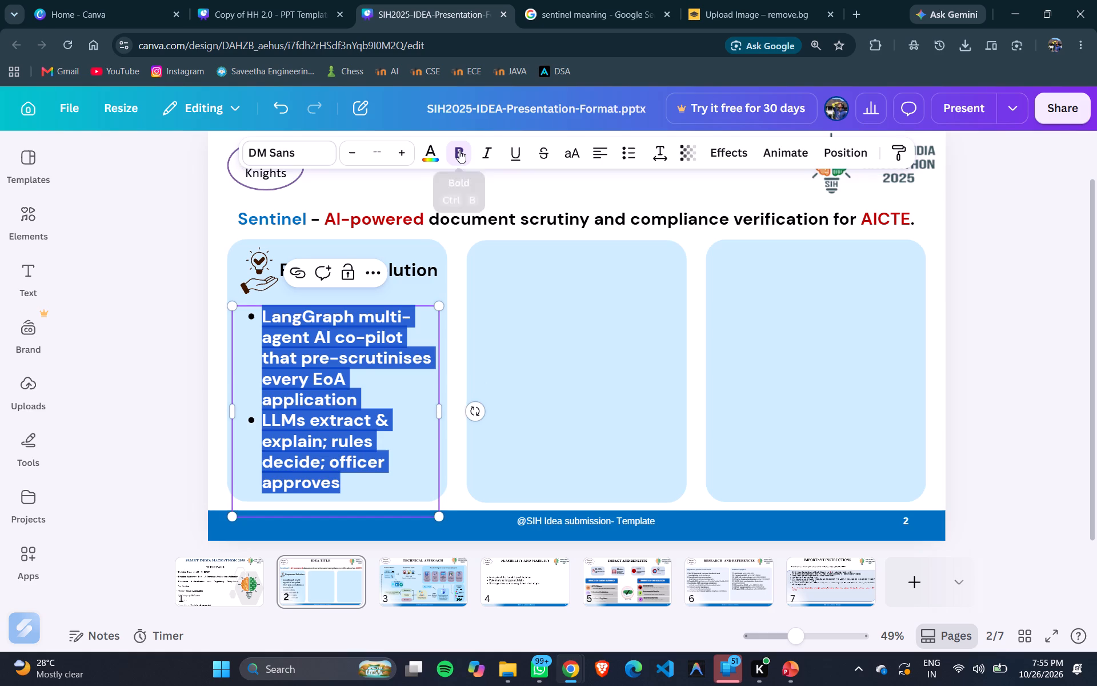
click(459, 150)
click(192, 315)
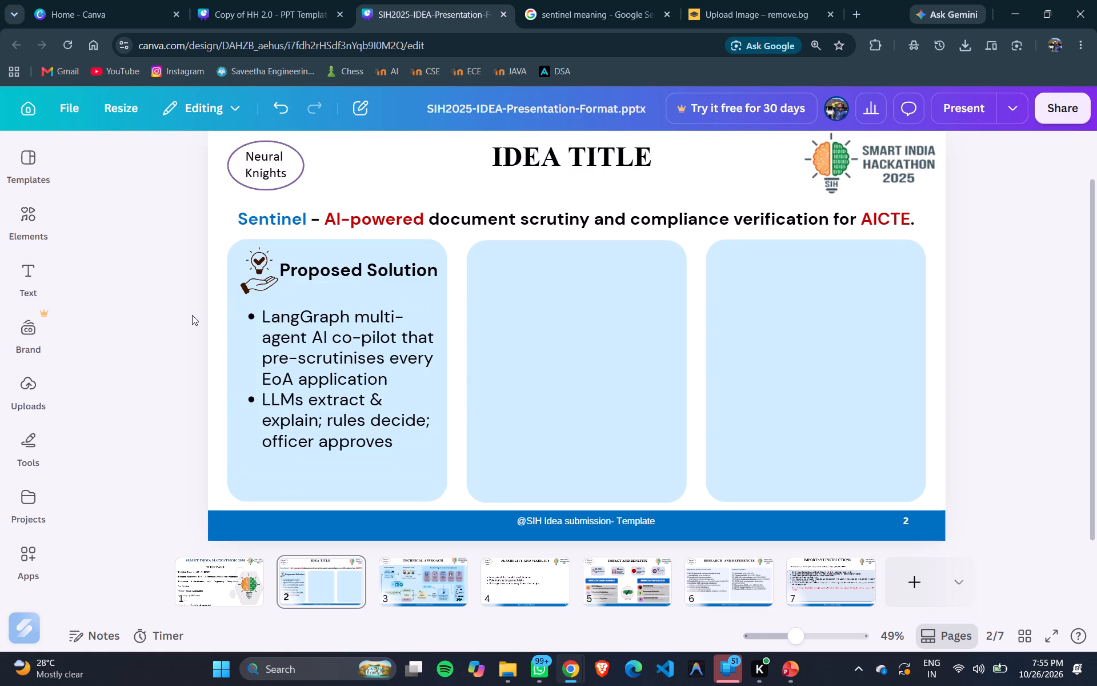
Reduce the font size of the Proposed Solution bullet text by two steps.
click(313, 354)
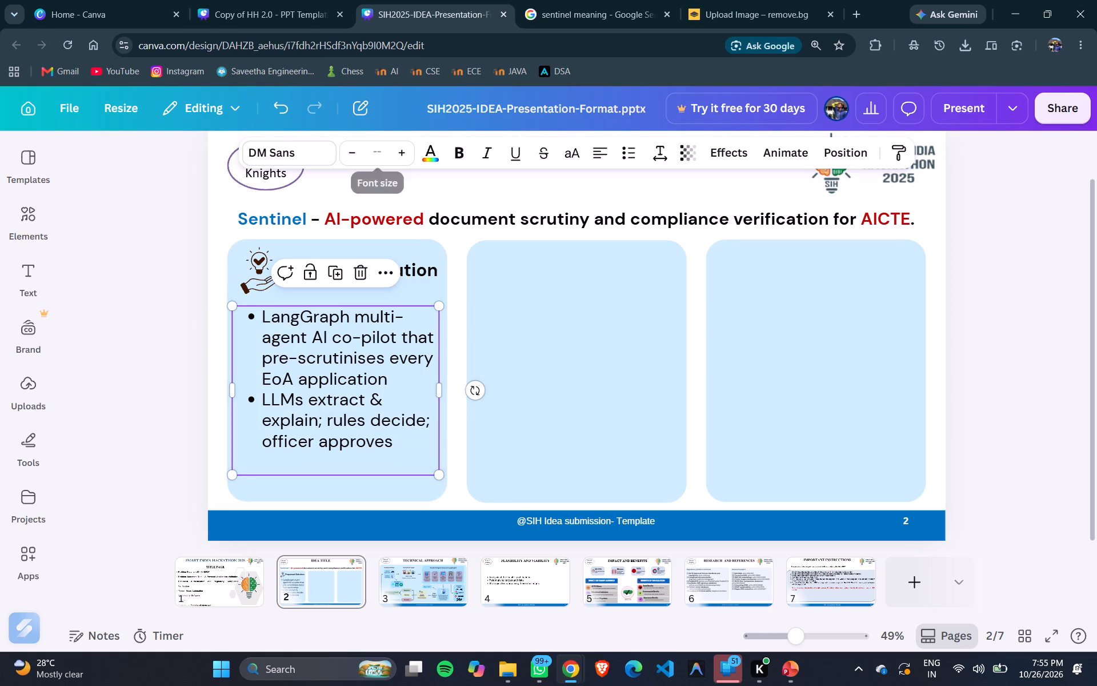
double_click(357, 154)
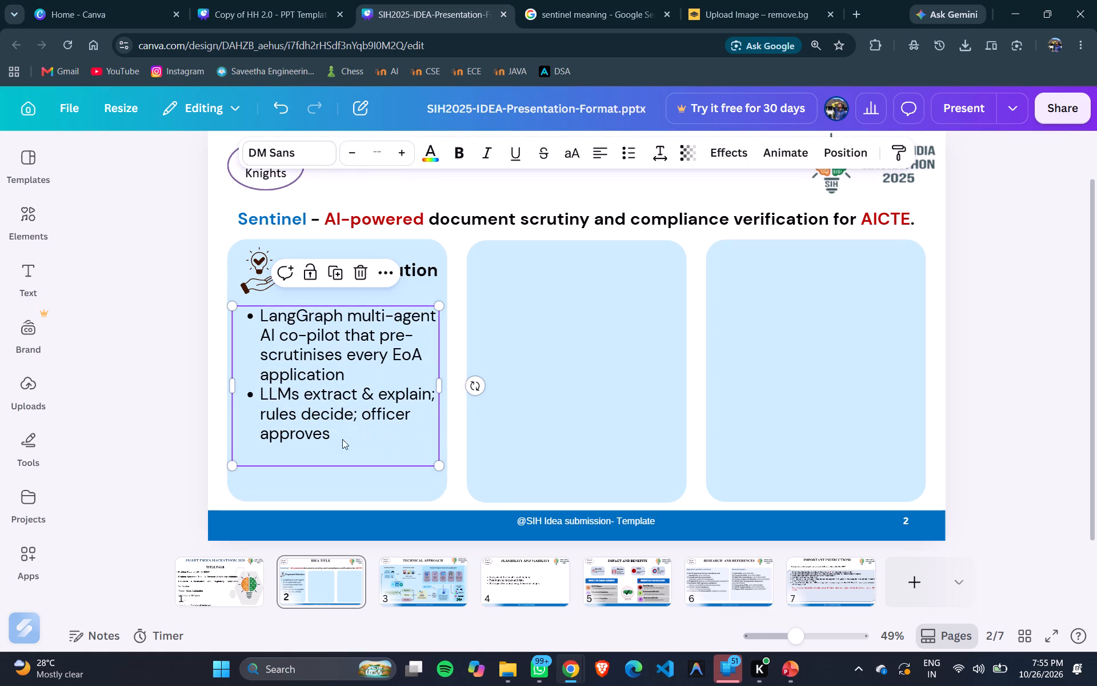
key(alt+Tab)
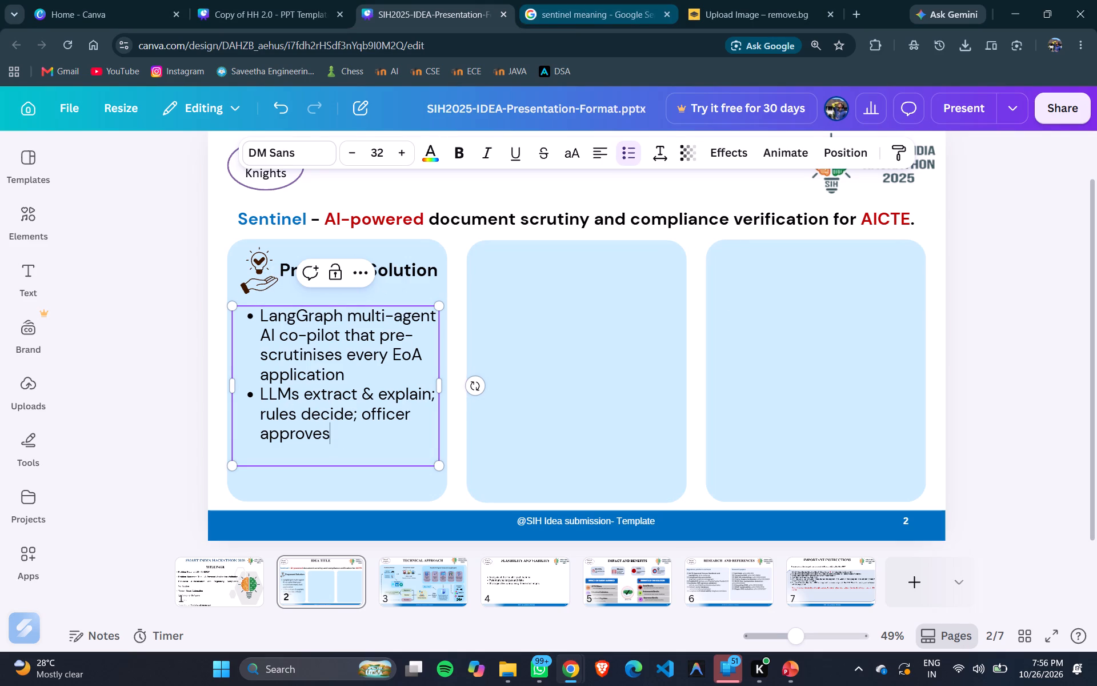
key(Return)
key(ctrl+v)
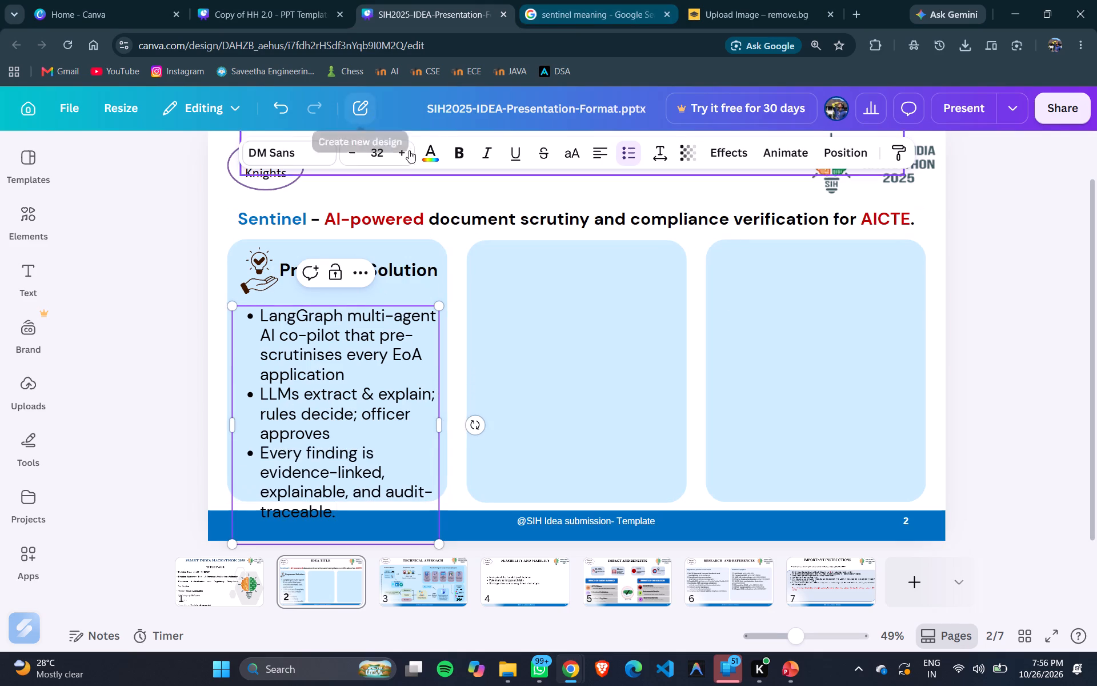
Fit the three bullets in the blue column by reducing their font size five steps and scaling the text box up to size 28.1.
key(ctrl+a)
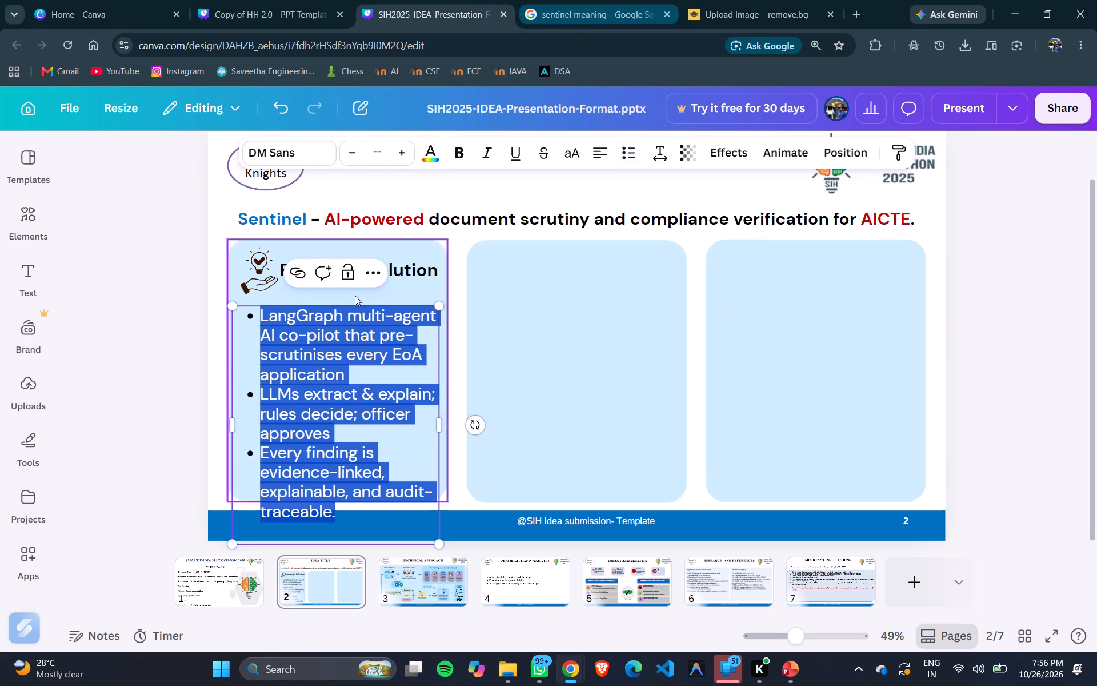
triple_click(349, 150)
double_click(349, 150)
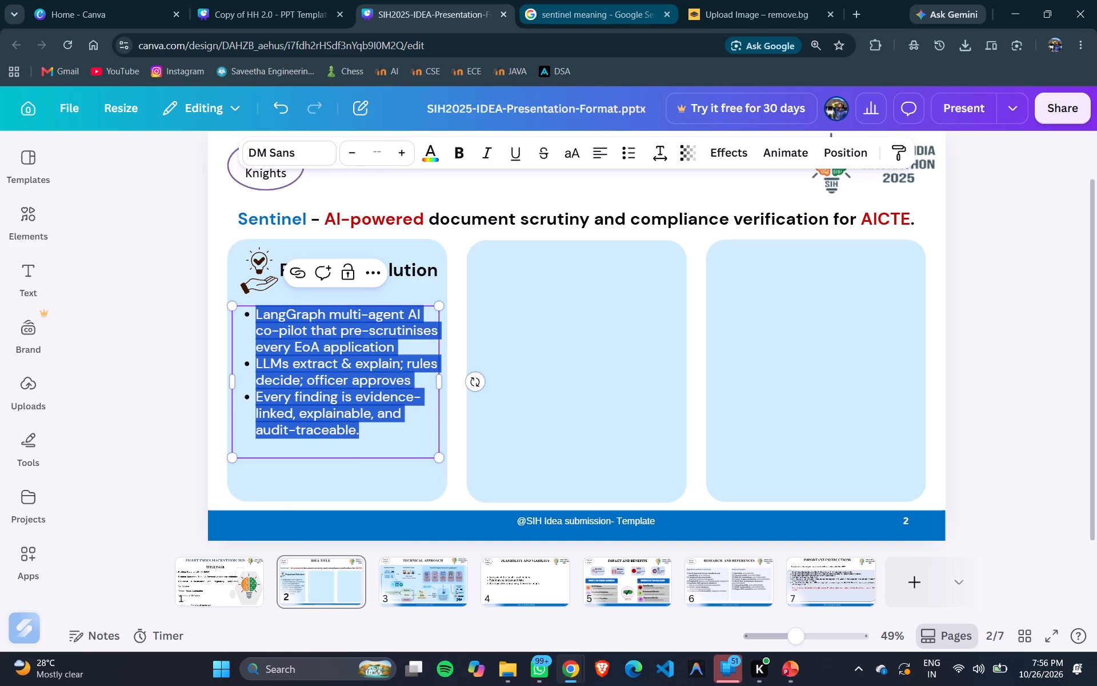
drag(438, 457, 437, 480)
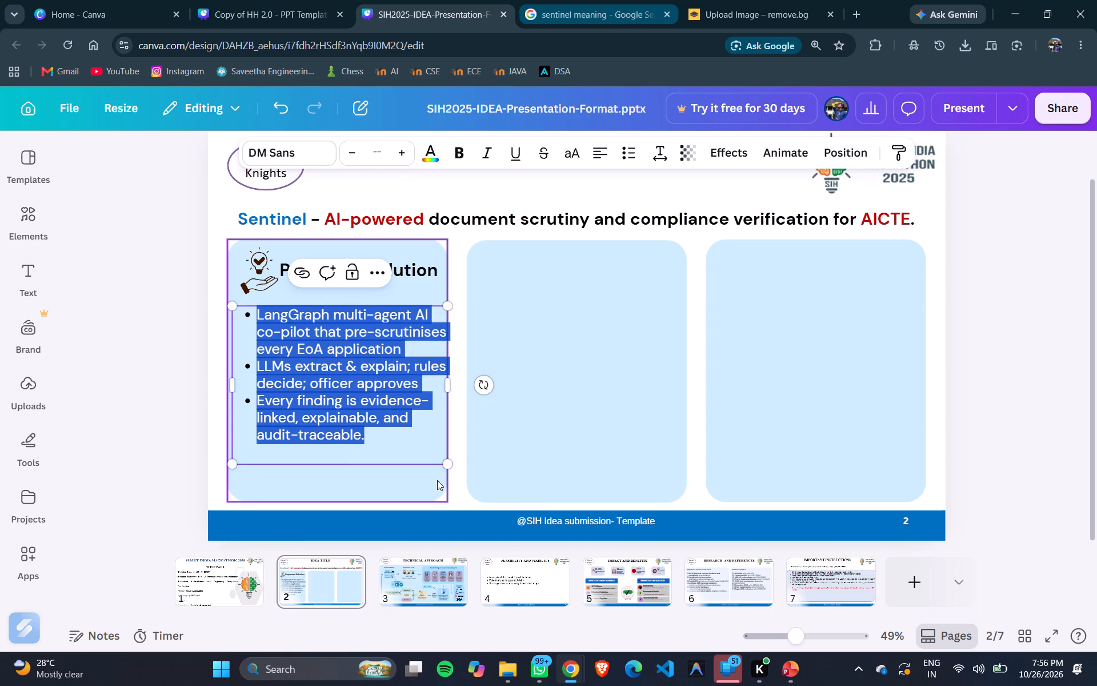
click(178, 350)
Nudge the bullet text box slightly left and down to sit inside the blue column below the Proposed Solution heading.
click(293, 385)
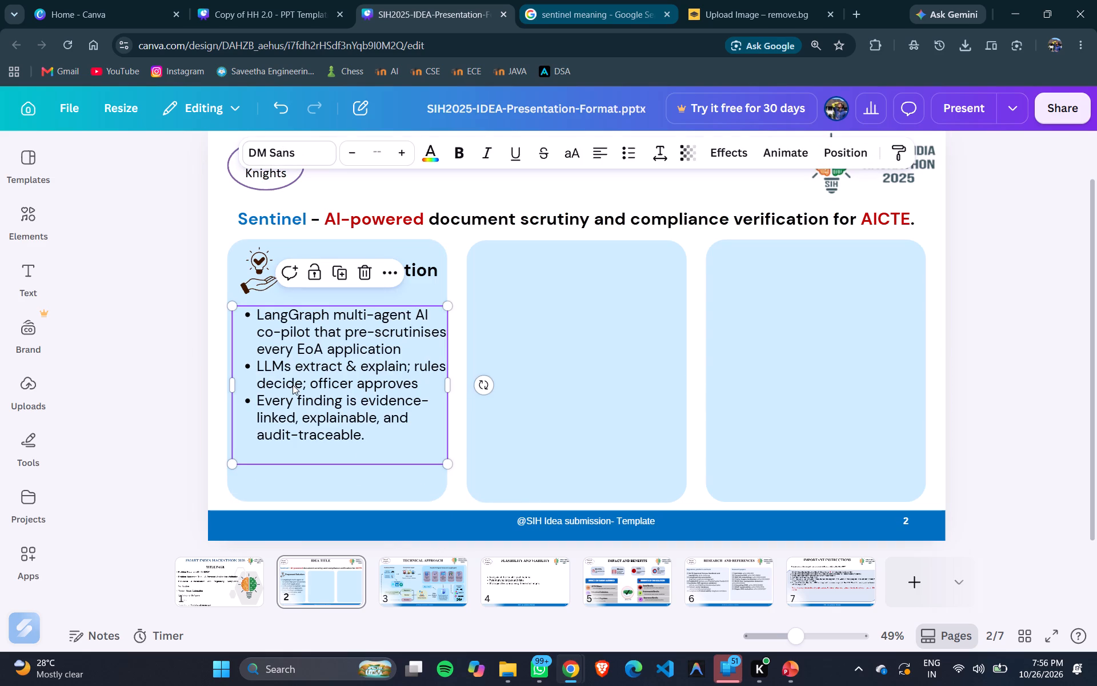
key(Left)
key(Left)
key(Left)
key(Left)
key(Left)
key(Left)
key(Down)
key(Down)
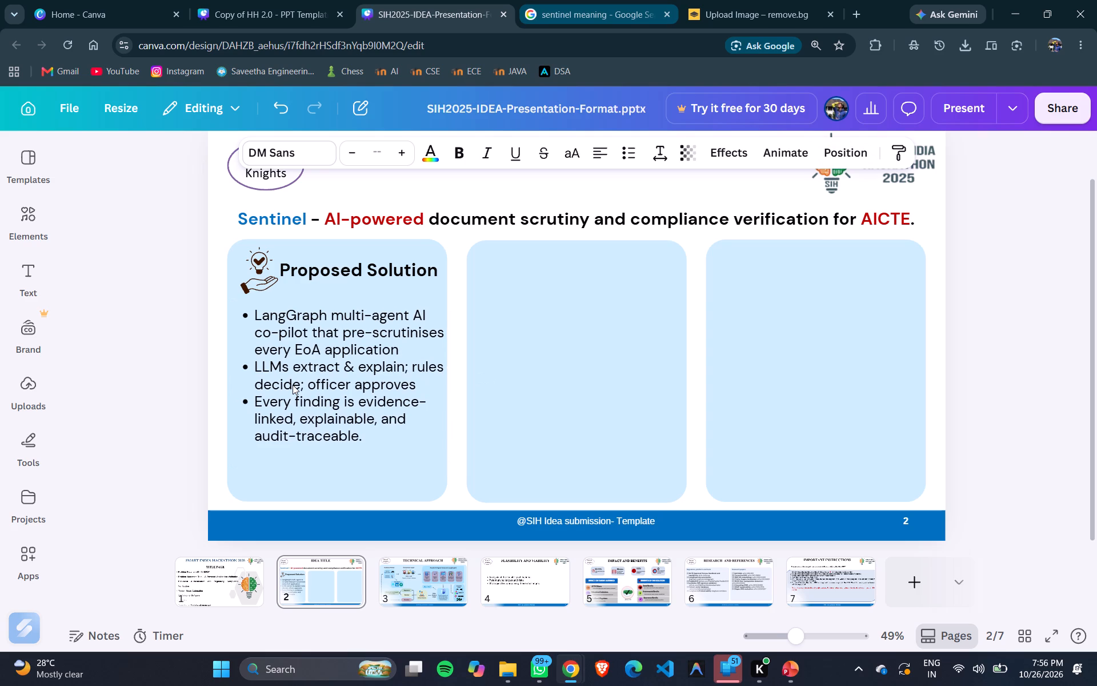
key(Down)
key(Down)
key(Down)
key(Down)
key(Down)
key(Down)
key(Down)
key(Down)
key(Down)
key(Down)
key(Down)
key(Down)
key(Left)
key(Left)
key(Left)
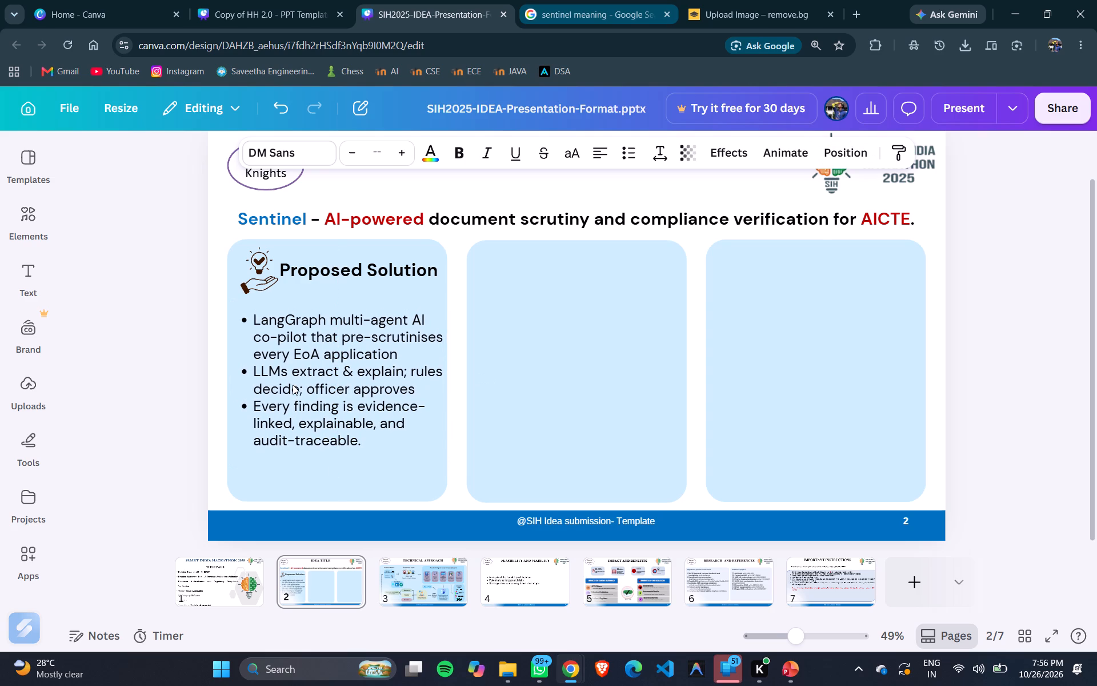
key(Right)
key(Right)
key(Right)
key(Left)
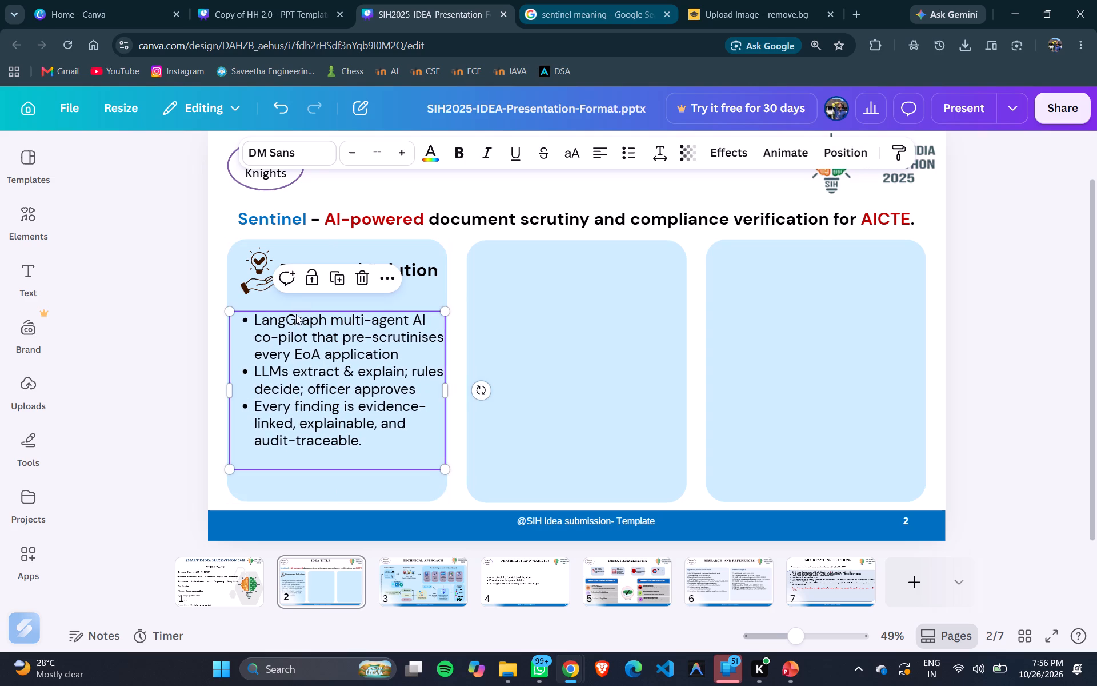
Make the words "LangGraph" and "LLMs" bold at the start of the first two bullets.
triple_click(296, 316)
click(296, 316)
double_click(296, 316)
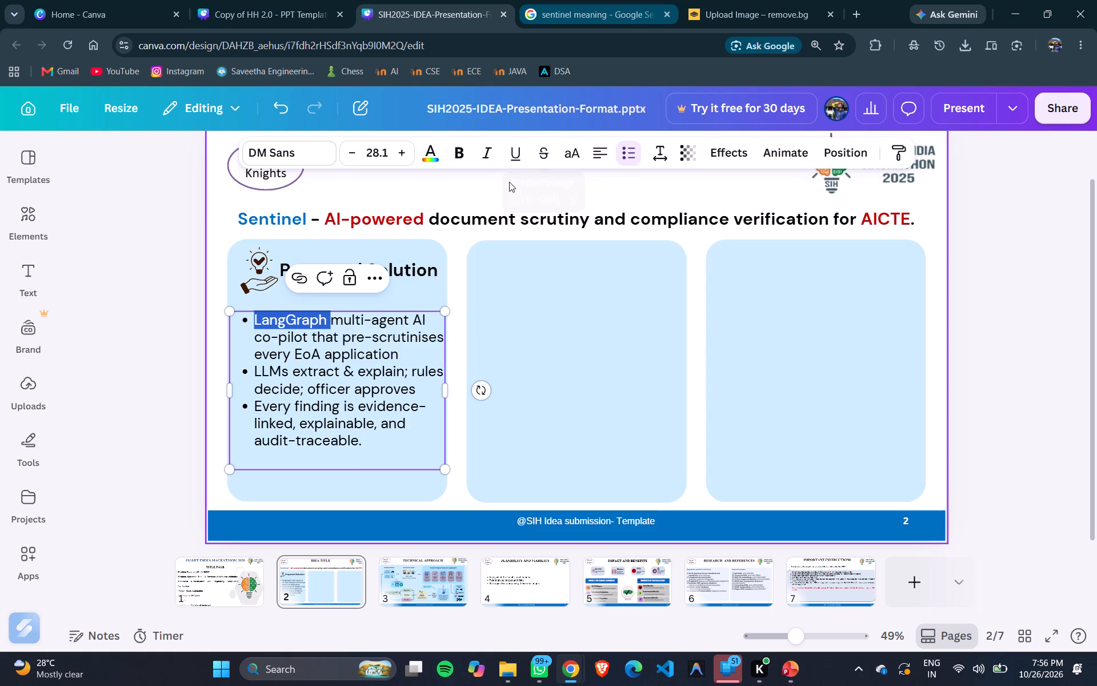
key(ctrl+b)
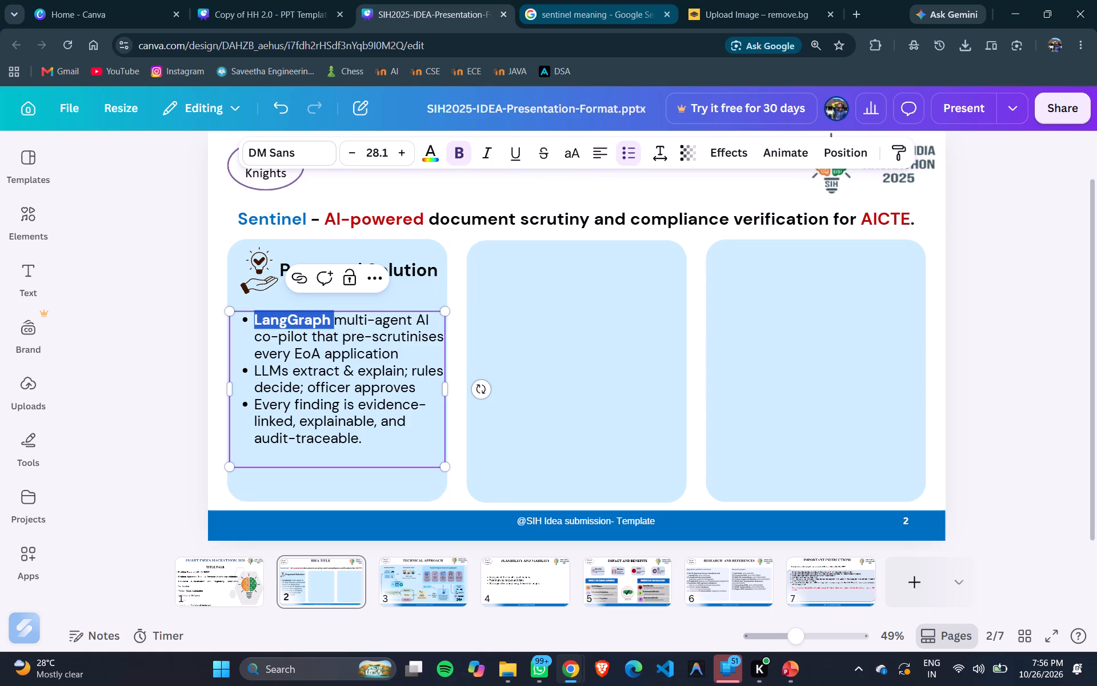
double_click(267, 374)
key(ctrl+b)
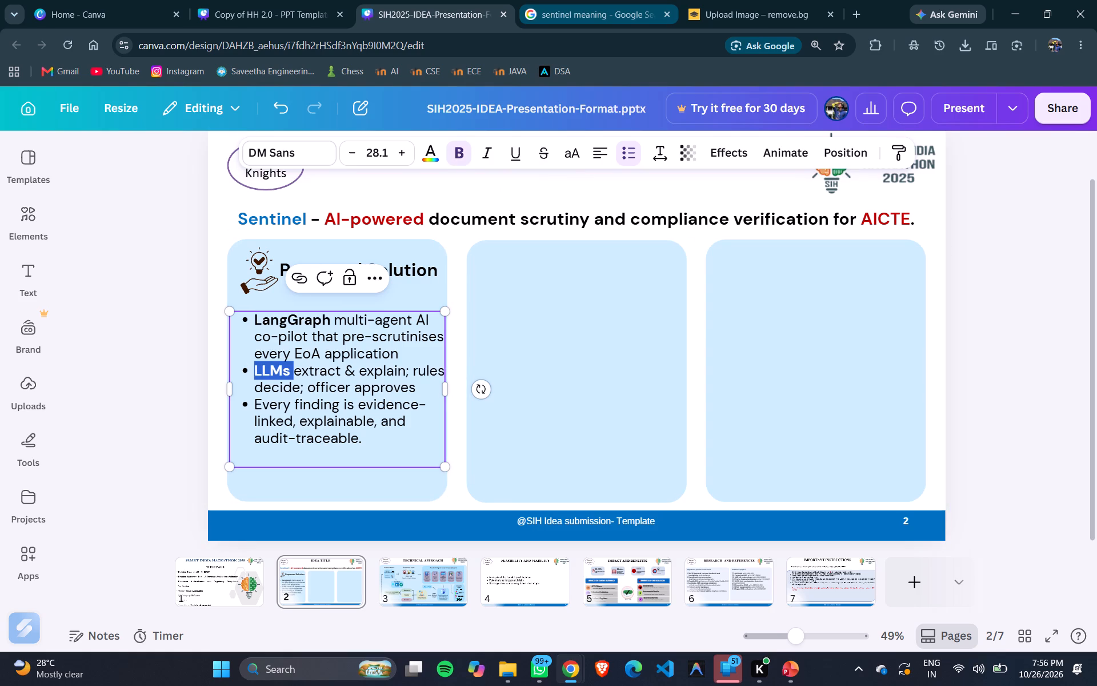
Replace both semicolons in the LLMs bullet with commas, so it reads "extract & explain, rules decide, officer approves".
click(309, 392)
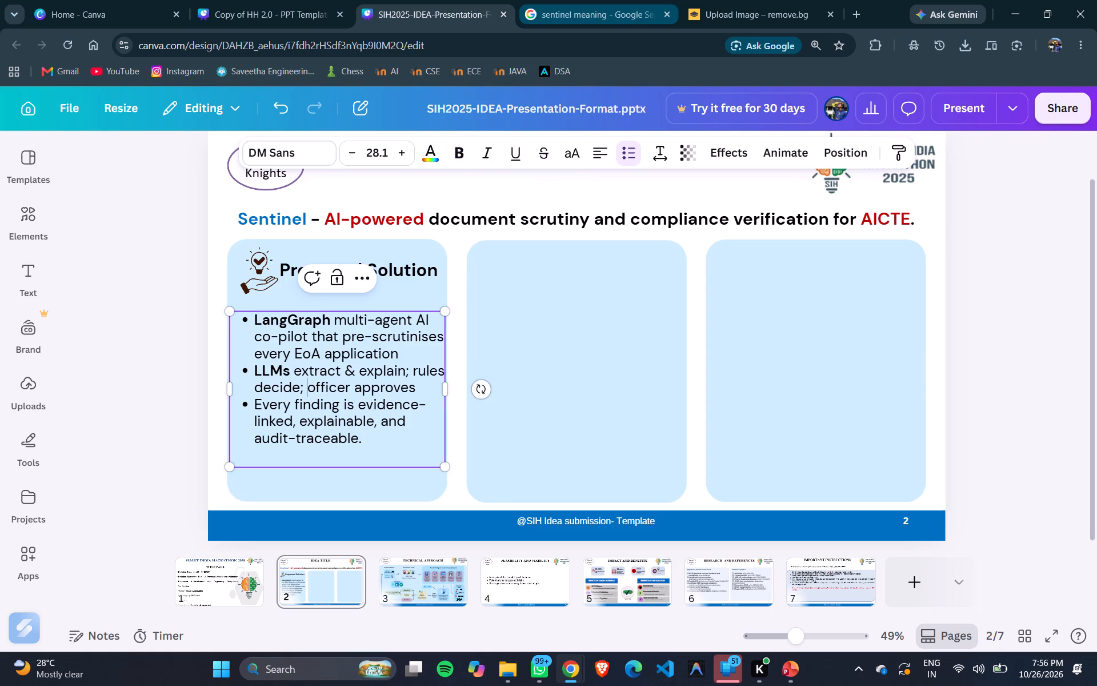
click(410, 372)
key(BackSpace)
key(Right)
key(BackSpace)
key(comma)
key(space)
key(Down)
key(Left)
key(Left)
key(Left)
key(Left)
key(Left)
key(Left)
key(Left)
key(Left)
key(Left)
key(Left)
key(Left)
key(Left)
key(Left)
key(Left)
key(Left)
key(Left)
key(BackSpace)
key(comma)
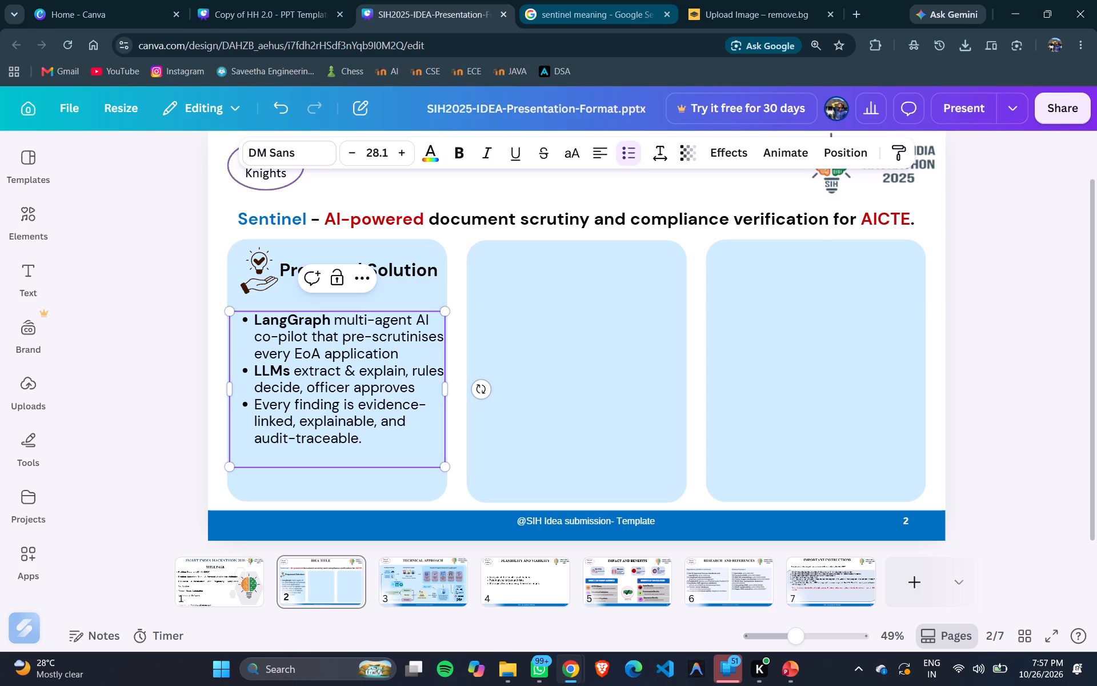
Make the words "evidence-linked" bold in the third Proposed Solution bullet.
drag(361, 404, 295, 425)
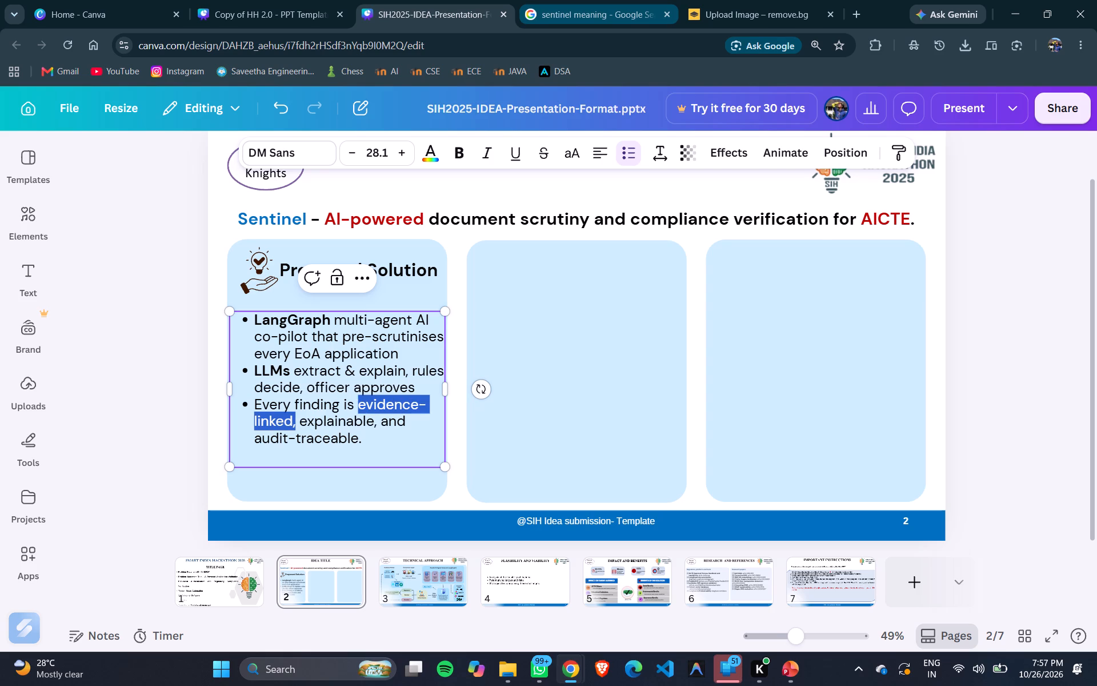
drag(295, 425, 290, 425)
drag(290, 425, 290, 423)
key(ctrl+b)
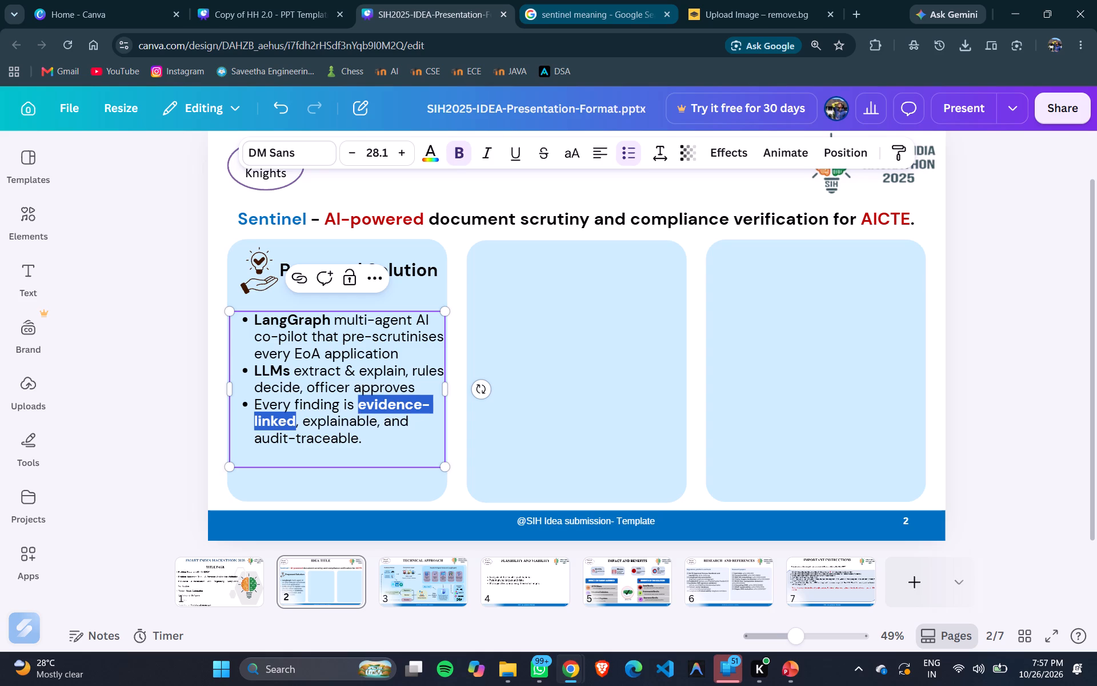
Insert "using RAG" in regular weight after "evidence-linked", before the comma, in the third bullet.
click(298, 424)
key(Left)
key(space)
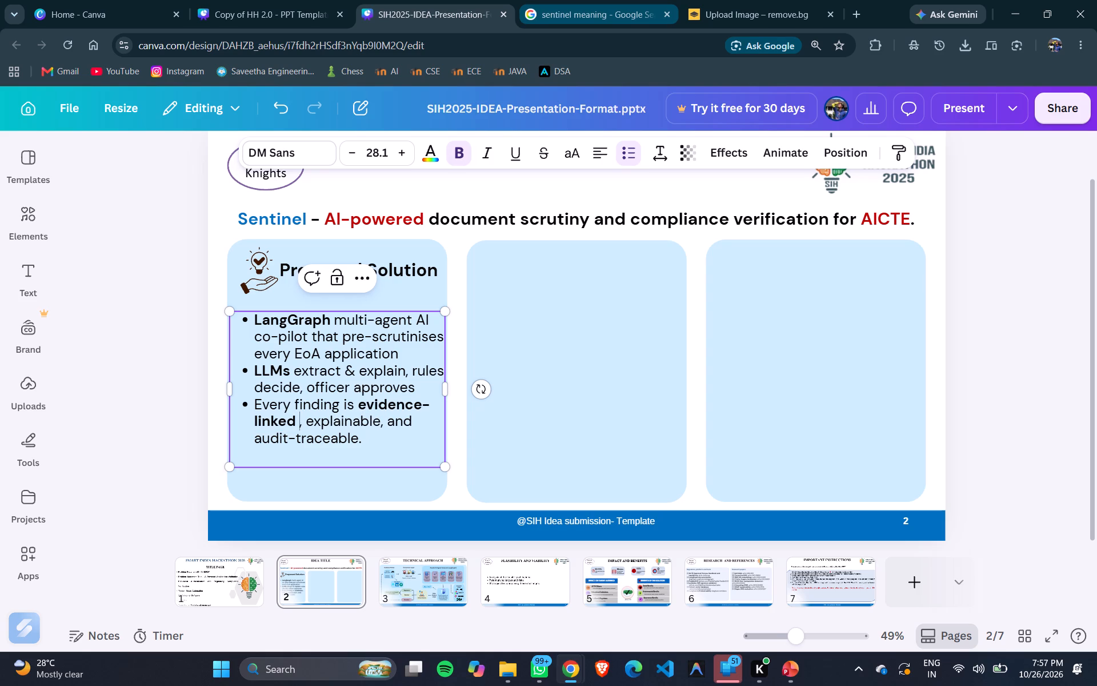
text(using)
key(space)
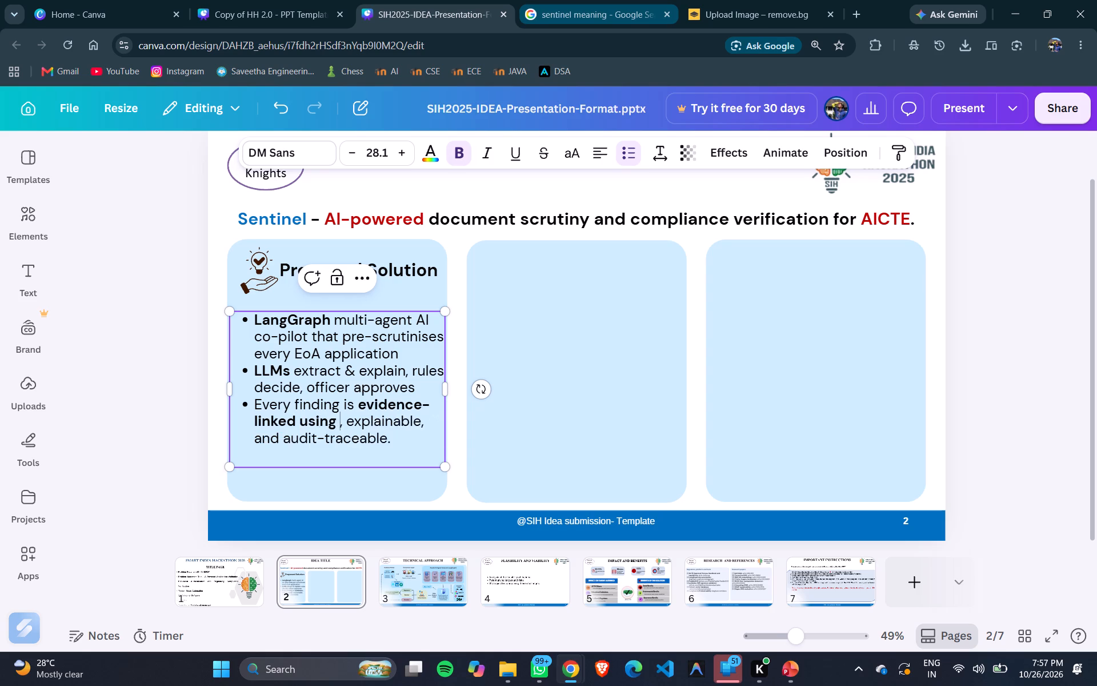
key(BackSpace)
key(BackSpace)
key(BackSpace)
key(BackSpace)
key(BackSpace)
key(BackSpace)
key(ctrl+b)
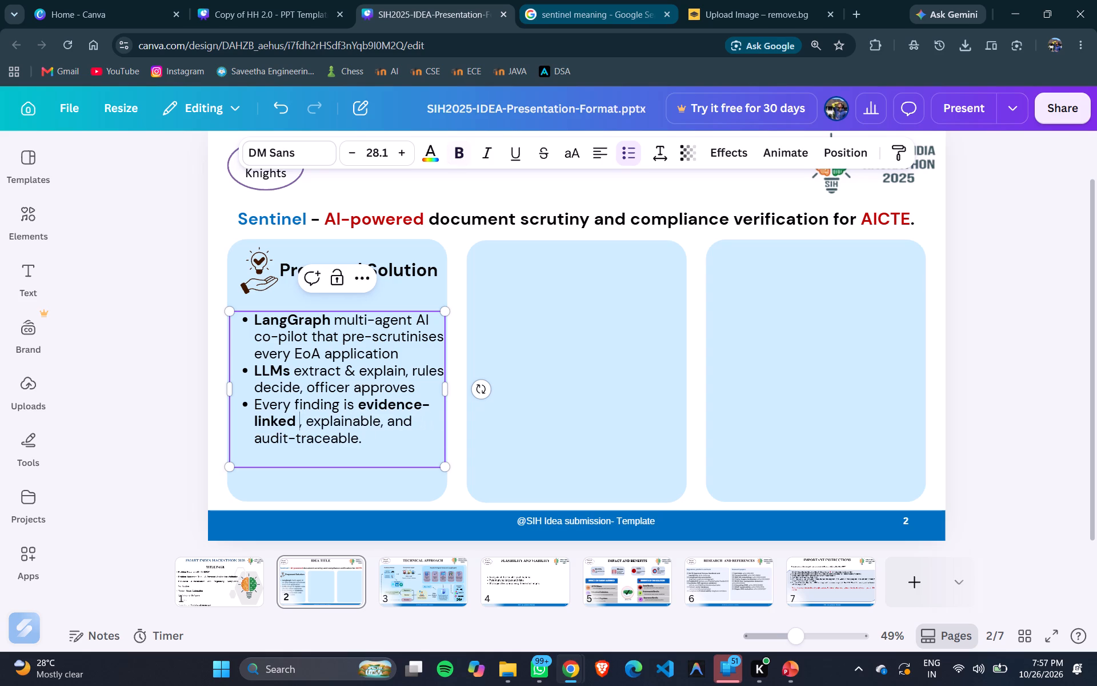
text(using RAG)
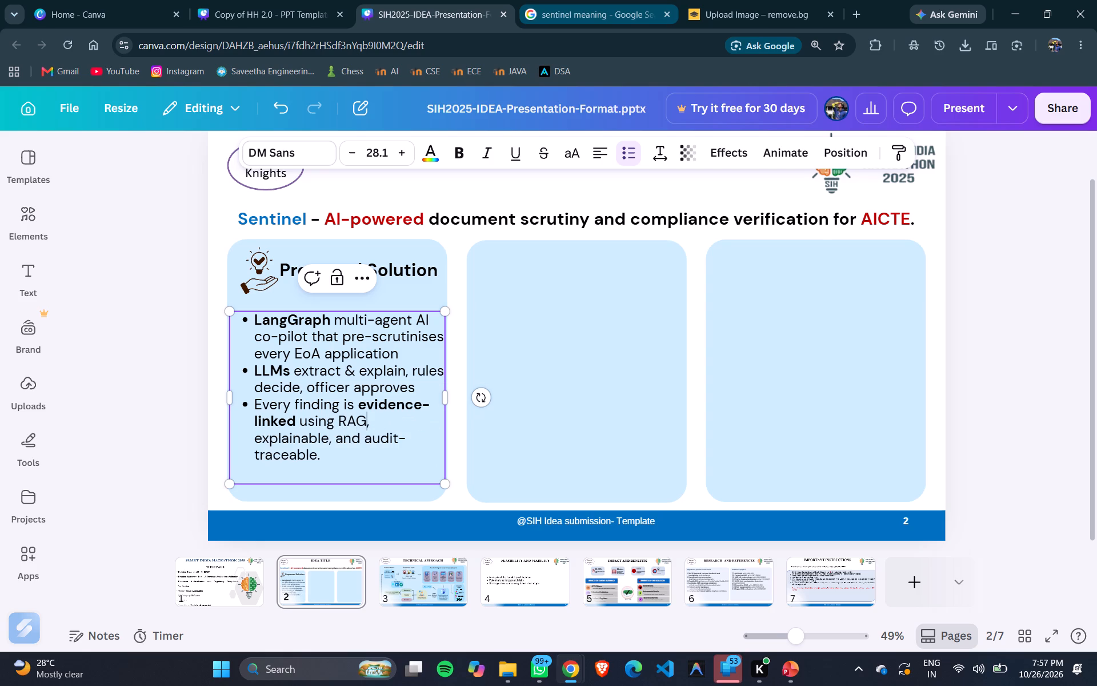
click(121, 340)
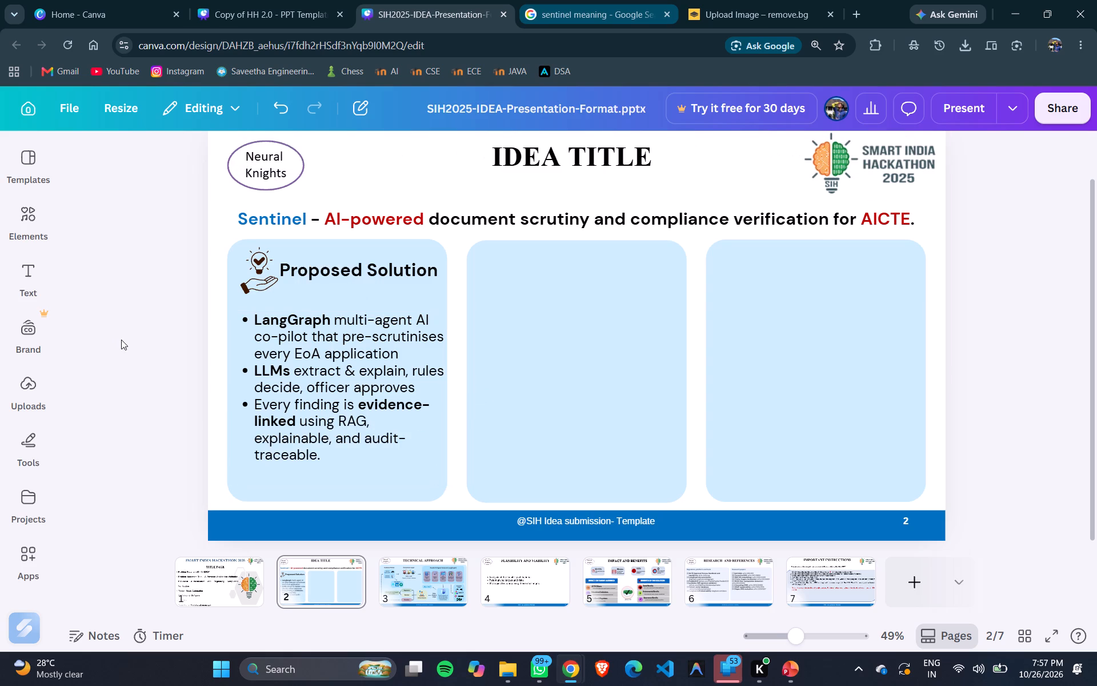